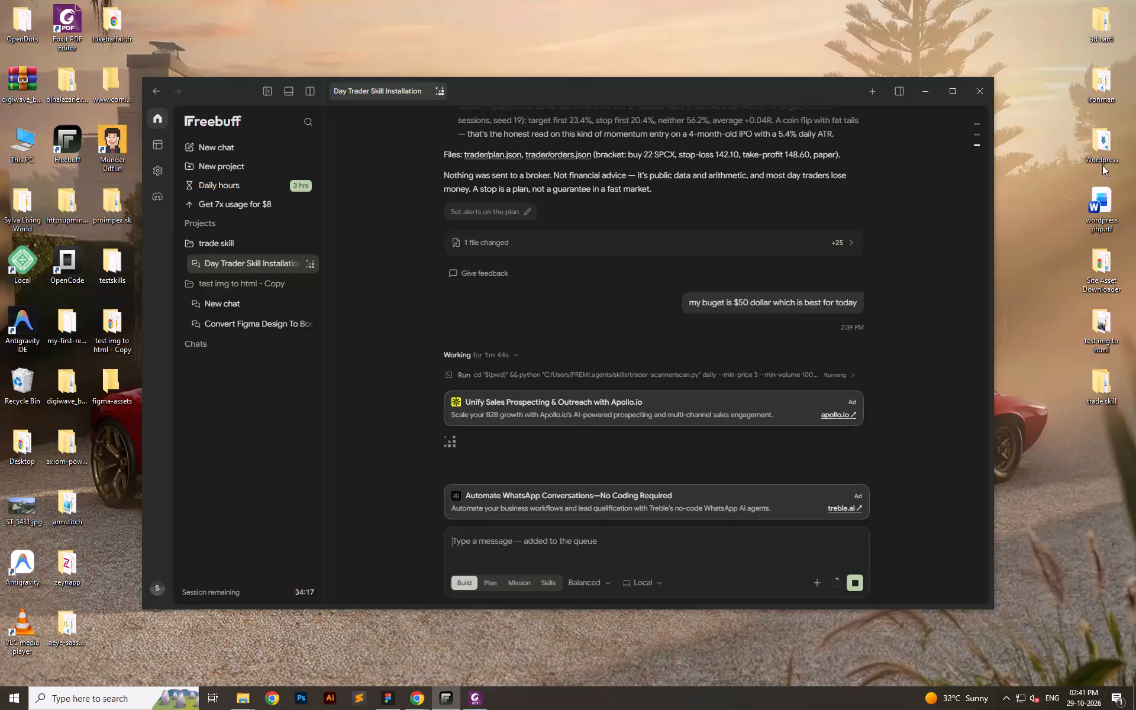
Switch to Figma and bring up the open AREX Group design file.
left_click(1010, 624)
left_click(390, 699)
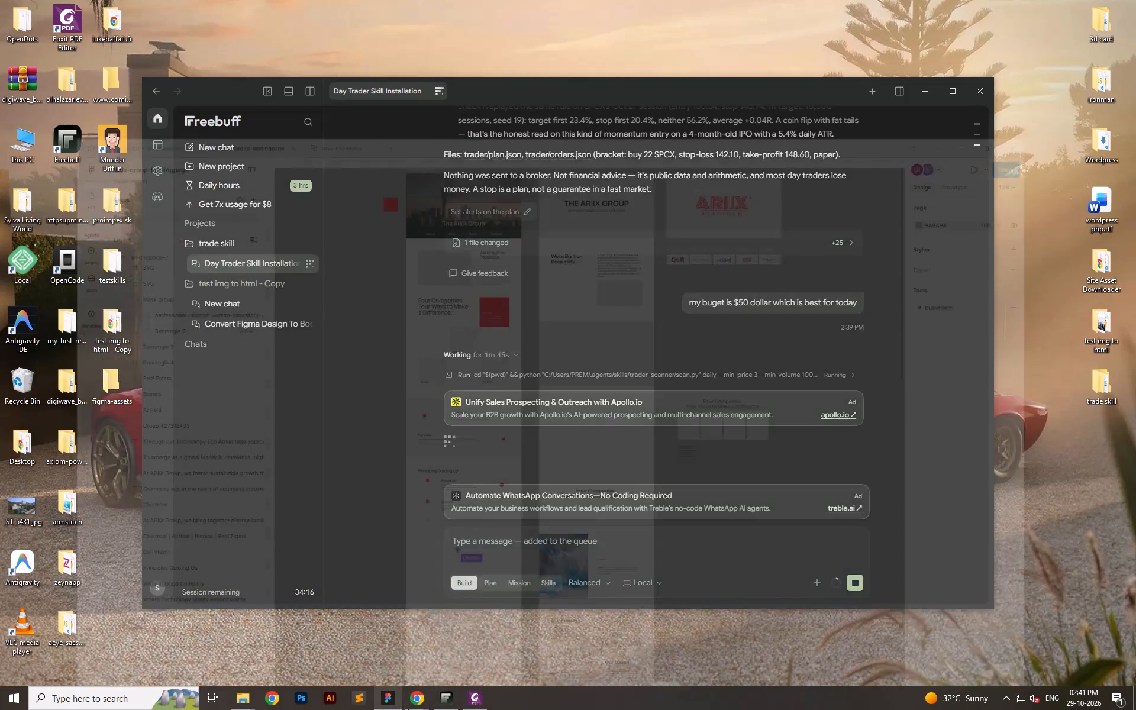
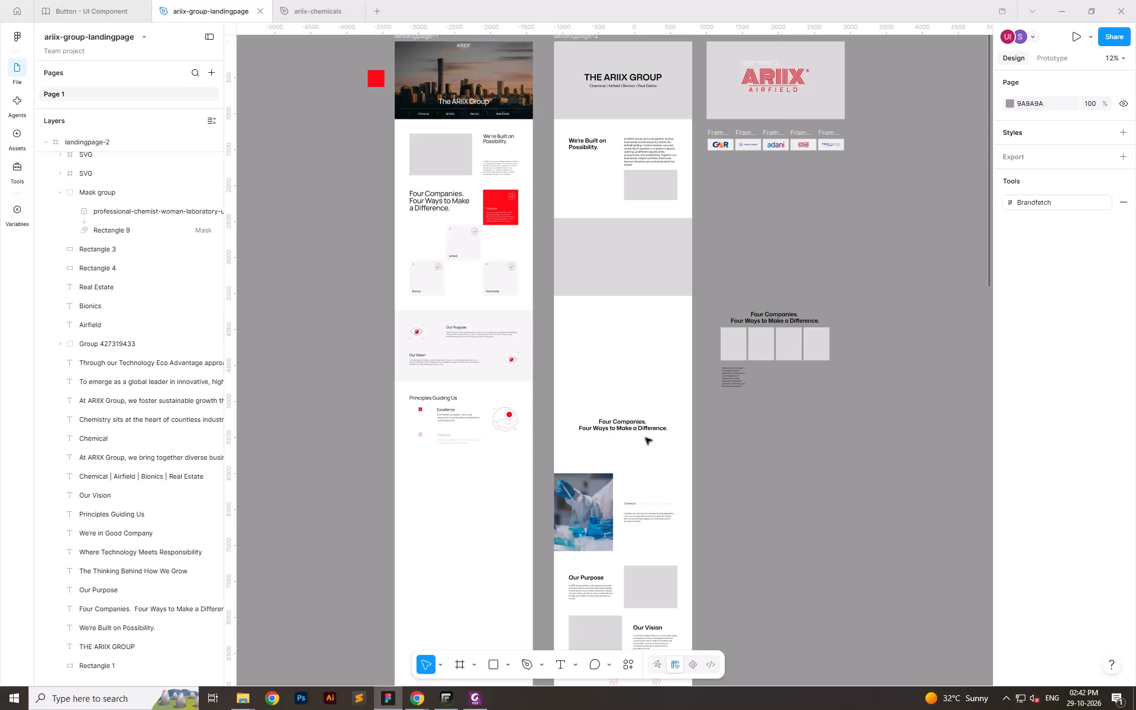
Duplicate the full-width grey rectangle in landingpage-2 into the blank area above the "Four Companies" heading, at about Y 3916.
scroll(668, 449, "up", 12, "ctrl")
left_click(542, 396, "ctrl")
scroll(482, 540, "down", 6, "ctrl")
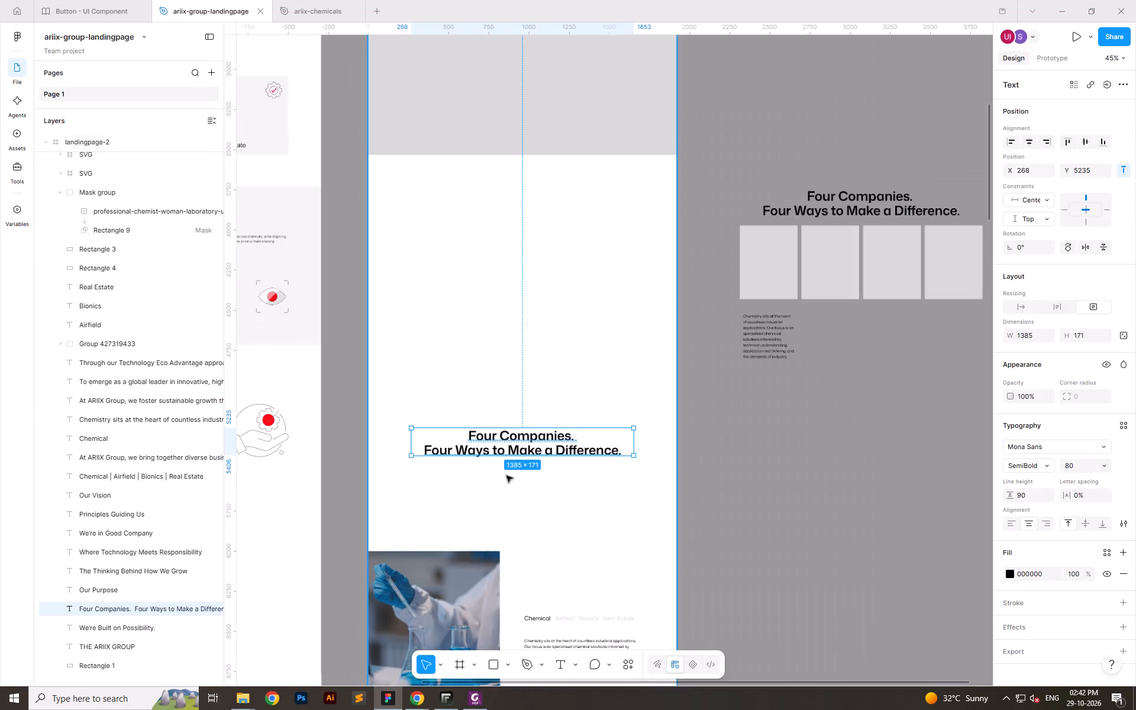
left_click(644, 488)
scroll(517, 529, "down", 5, "ctrl")
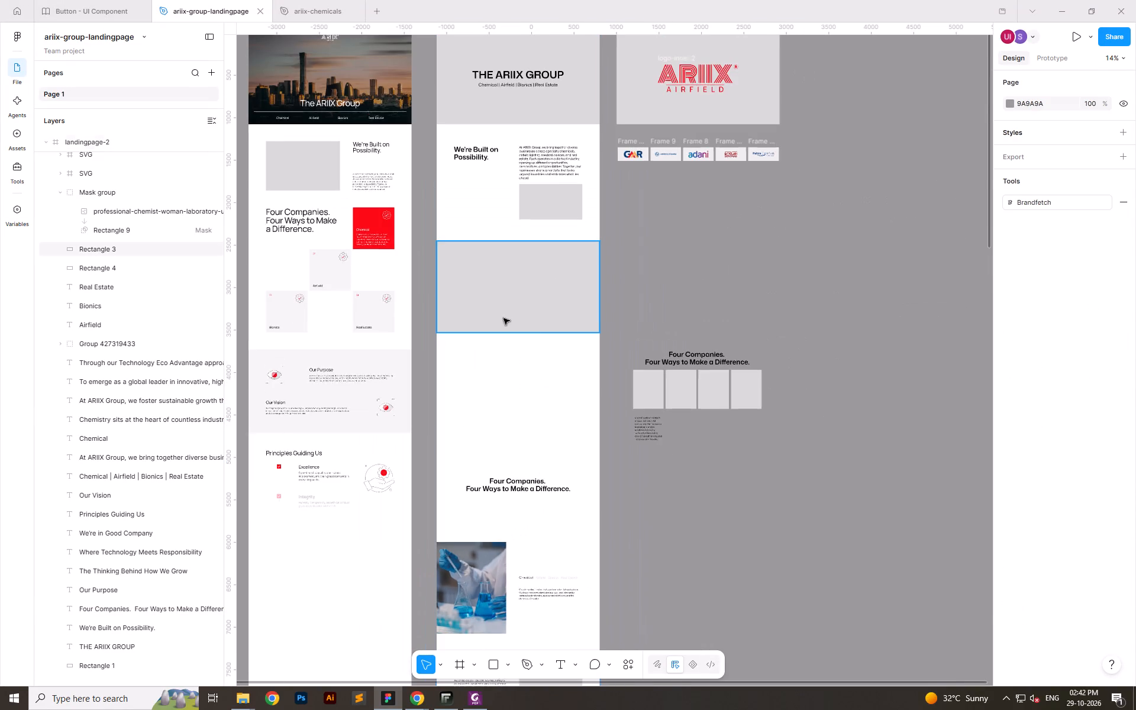
left_click(505, 315)
left_click_drag(509, 299, 506, 422, "alt+shift")
Align the "Four Companies. Four Ways to Make a Difference." heading to the vertical centre of the duplicated rectangle.
left_click(530, 478)
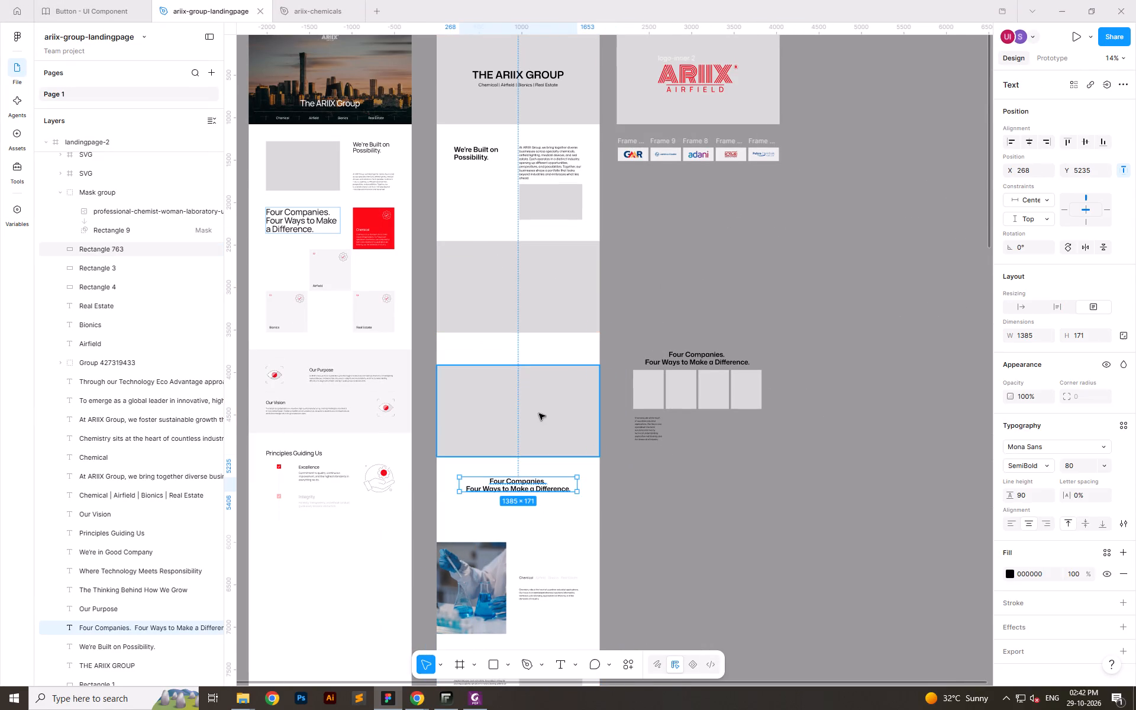
left_click(539, 414, "shift")
left_click(1067, 143)
left_click(1085, 140)
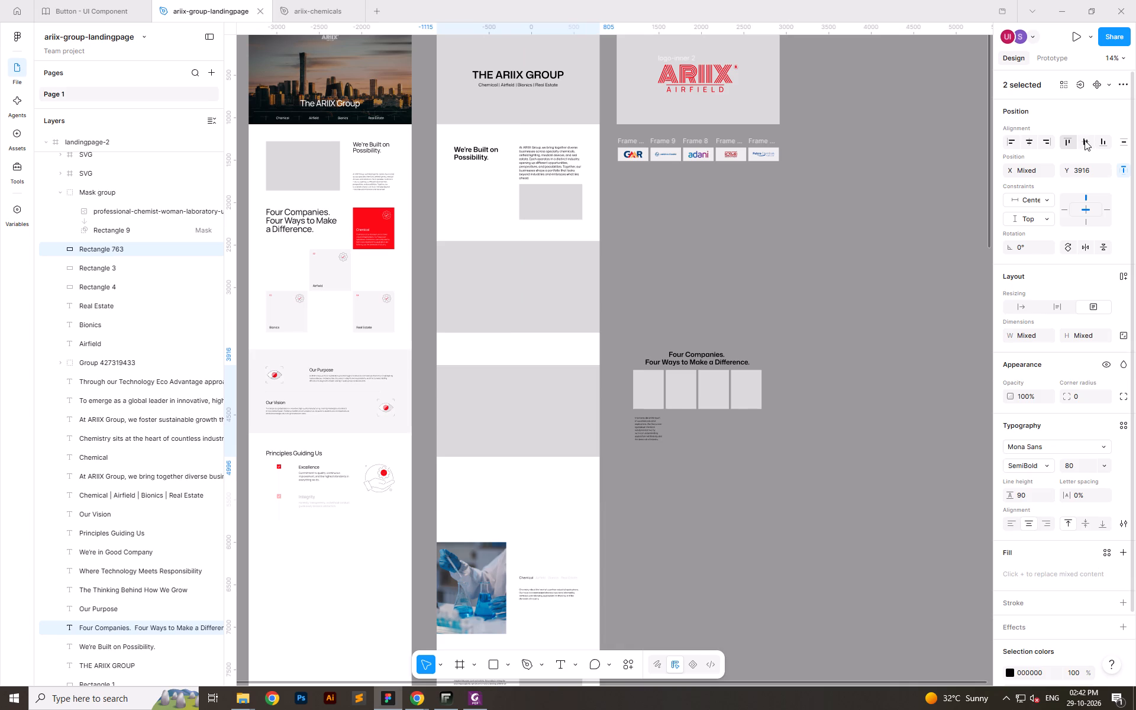
left_click(691, 517)
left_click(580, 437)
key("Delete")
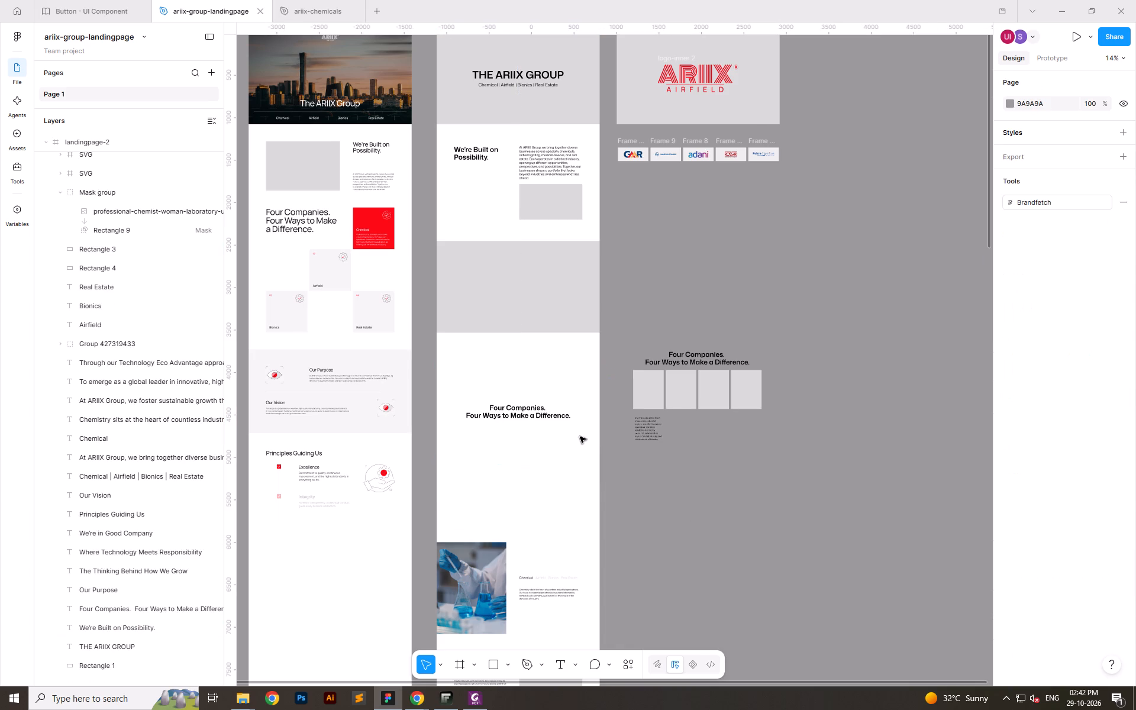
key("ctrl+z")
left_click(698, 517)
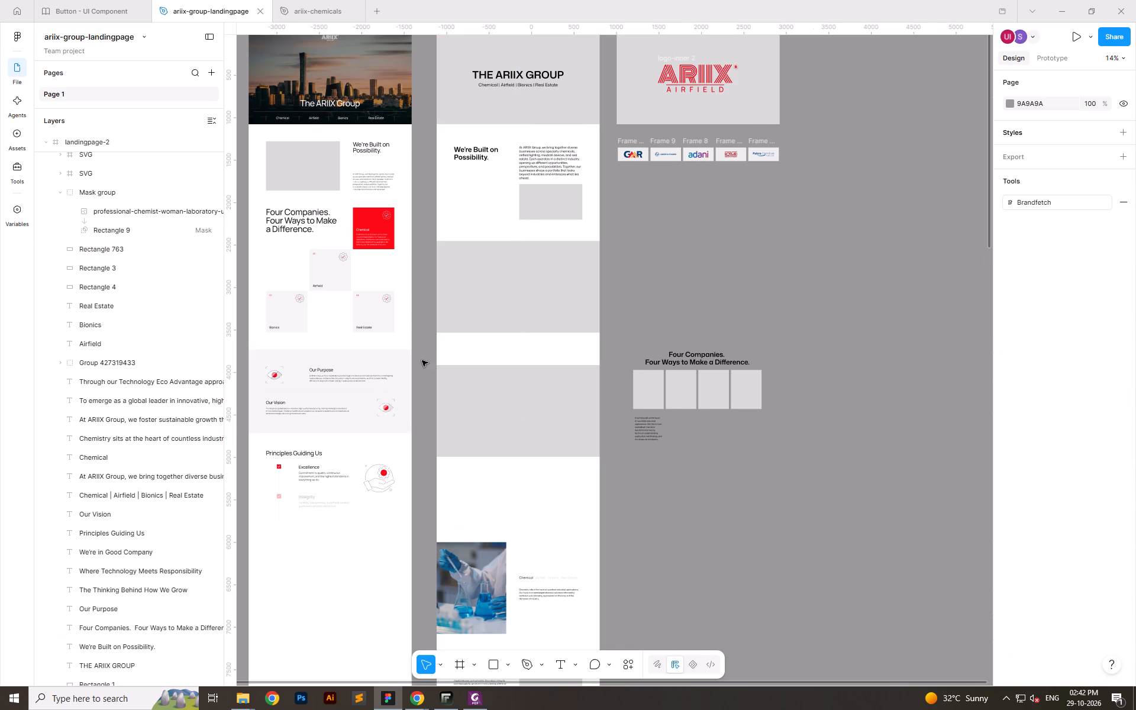
Move the duplicated rectangle and its heading up together until they sit directly against the original grey rectangle.
left_click_drag(421, 359, 576, 482)
left_click_drag(583, 419, 576, 386, "shift")
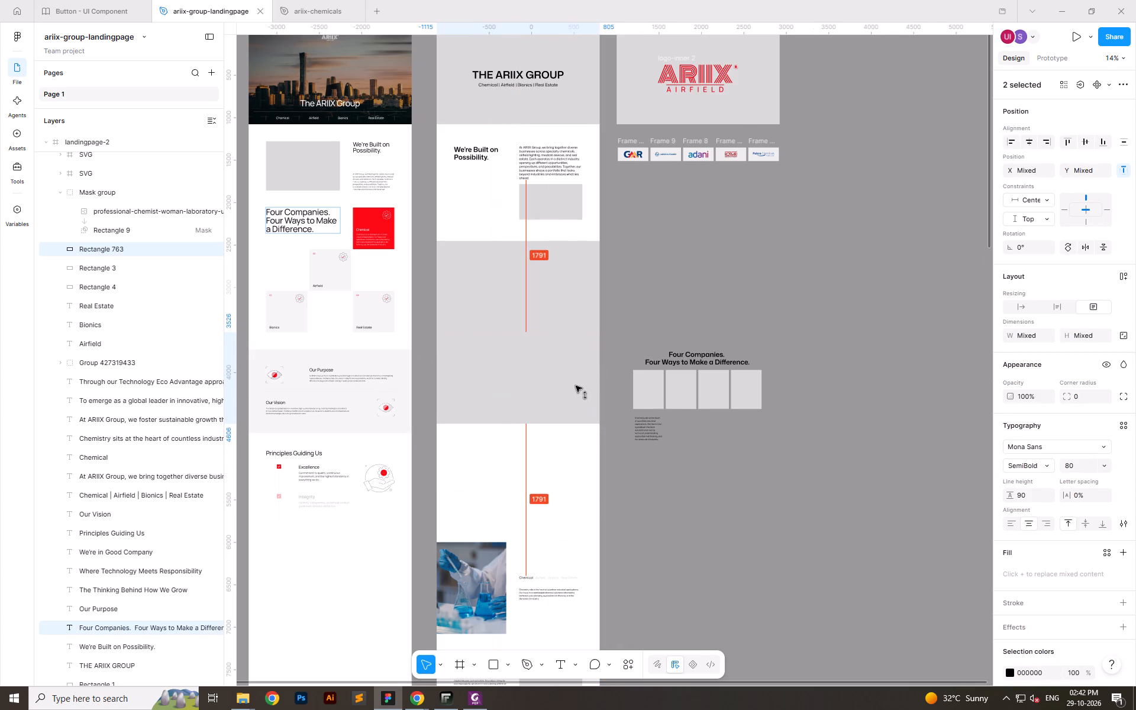
left_click_drag(576, 386, 576, 386, "shift")
left_click(655, 512)
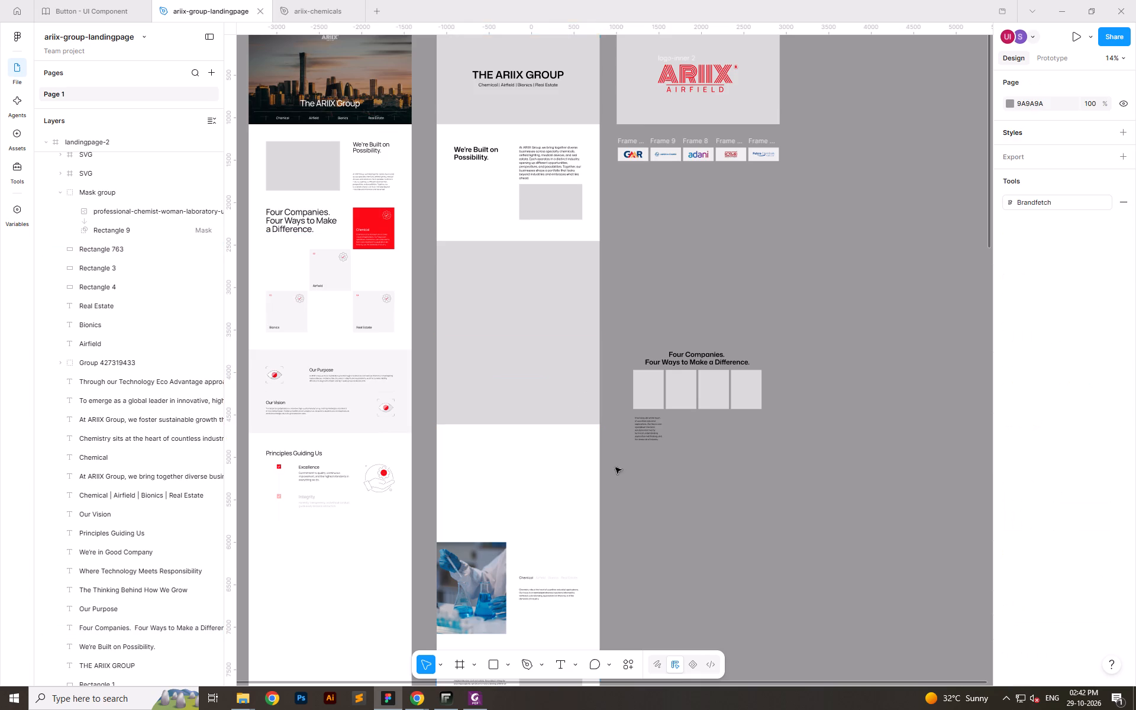
Move all landingpage-2 content from the chemist image section downward up until it sits directly below the duplicated rectangle.
scroll(586, 440, "down", 7, "ctrl")
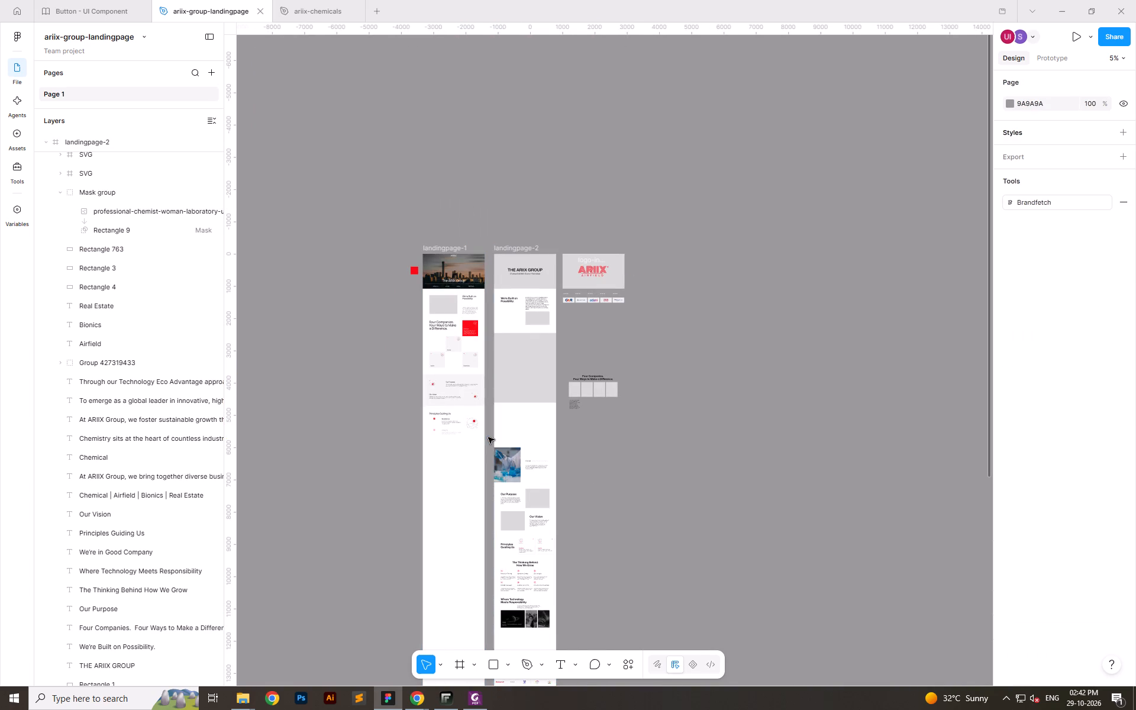
left_click_drag(490, 437, 570, 641, "ctrl")
scroll(485, 440, "up", 10, "ctrl")
left_click_drag(532, 515, 524, 395)
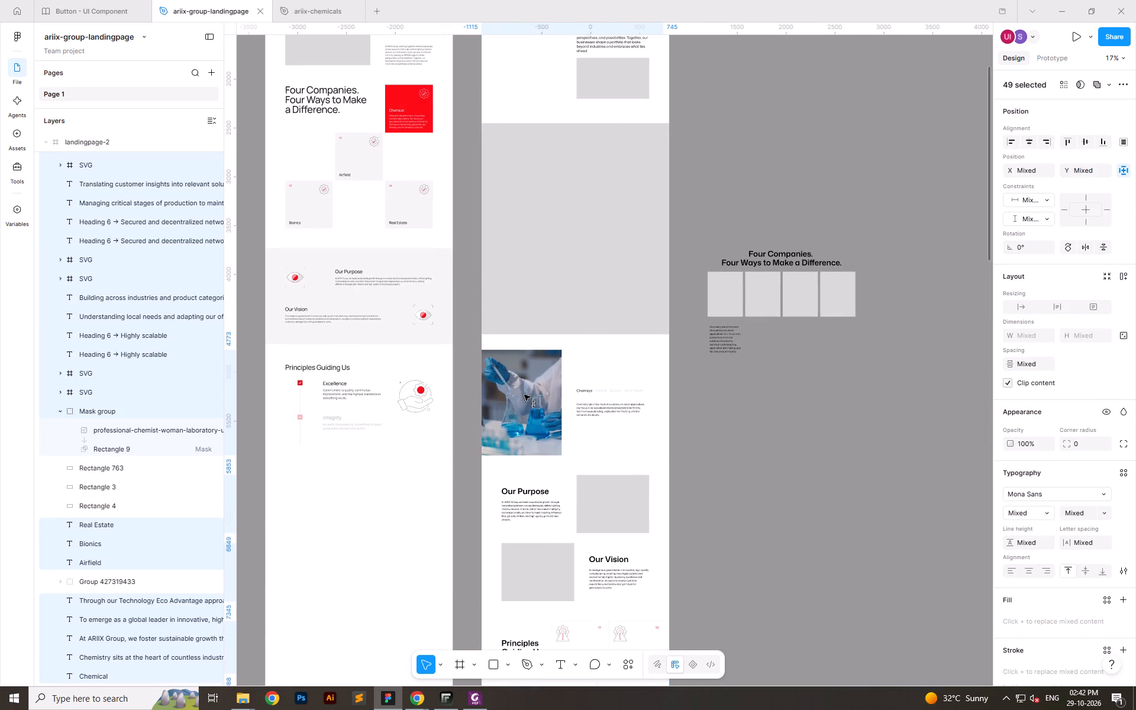
left_click_drag(524, 395, 525, 382)
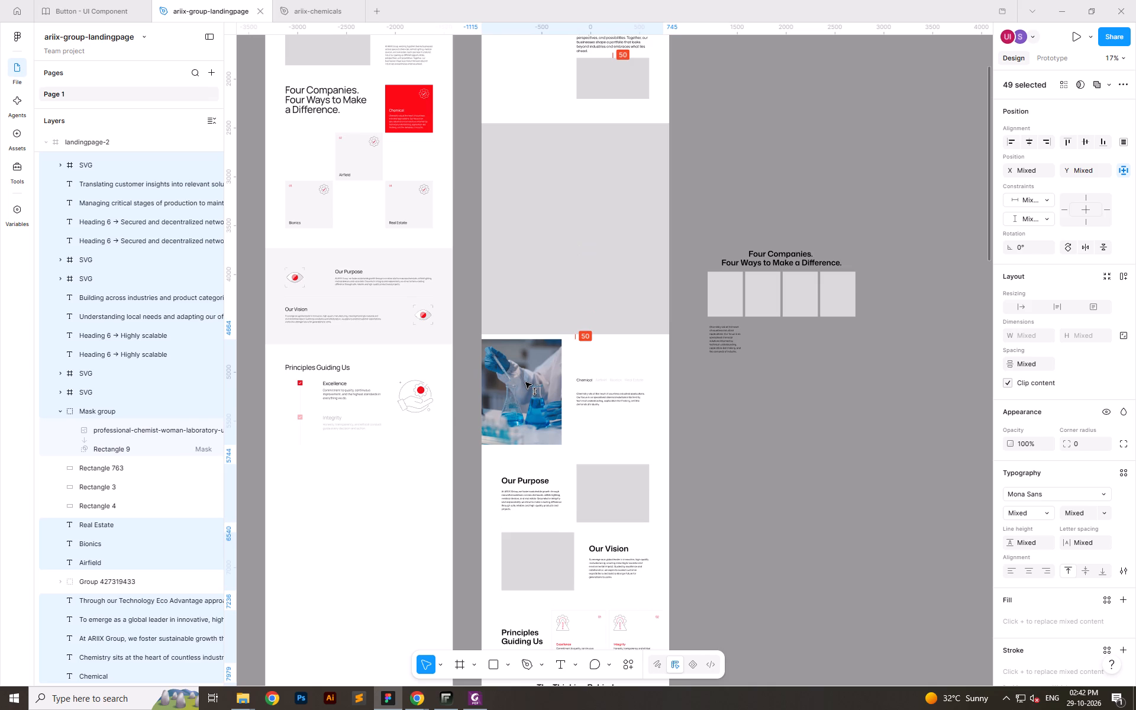
left_click_drag(525, 382, 525, 380)
left_click(835, 493)
Delete the duplicated grey rectangle behind the "Four Companies" heading.
left_click(634, 308)
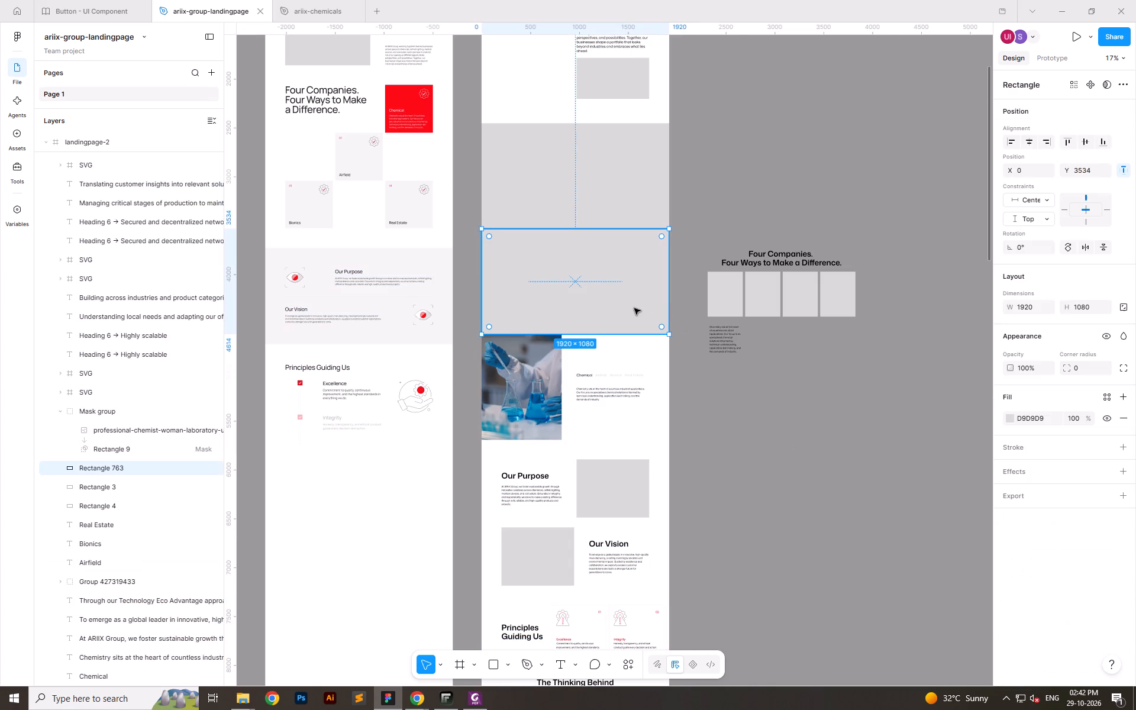
key("Delete")
left_click(883, 476)
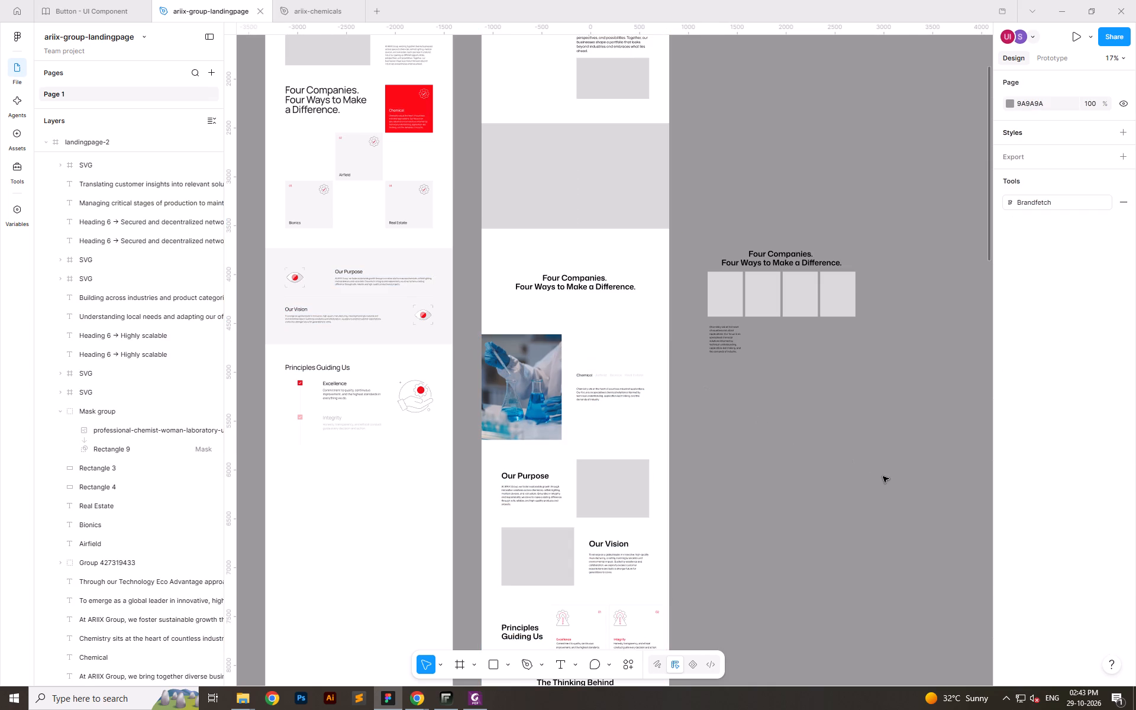
Review the landingpage-2 layout from the upper sections down to the contact form and back to the "Four Companies" heading.
scroll(656, 291, "up", 4)
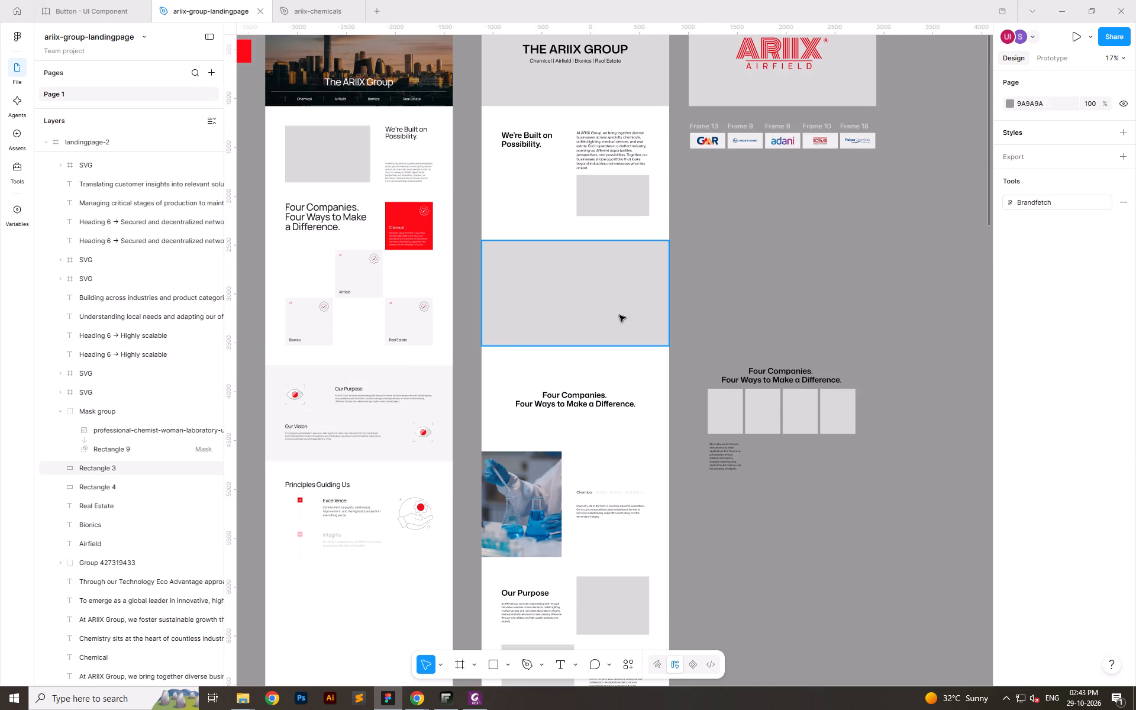
left_click(760, 282)
scroll(615, 356, "down", 10)
scroll(592, 364, "down", 11)
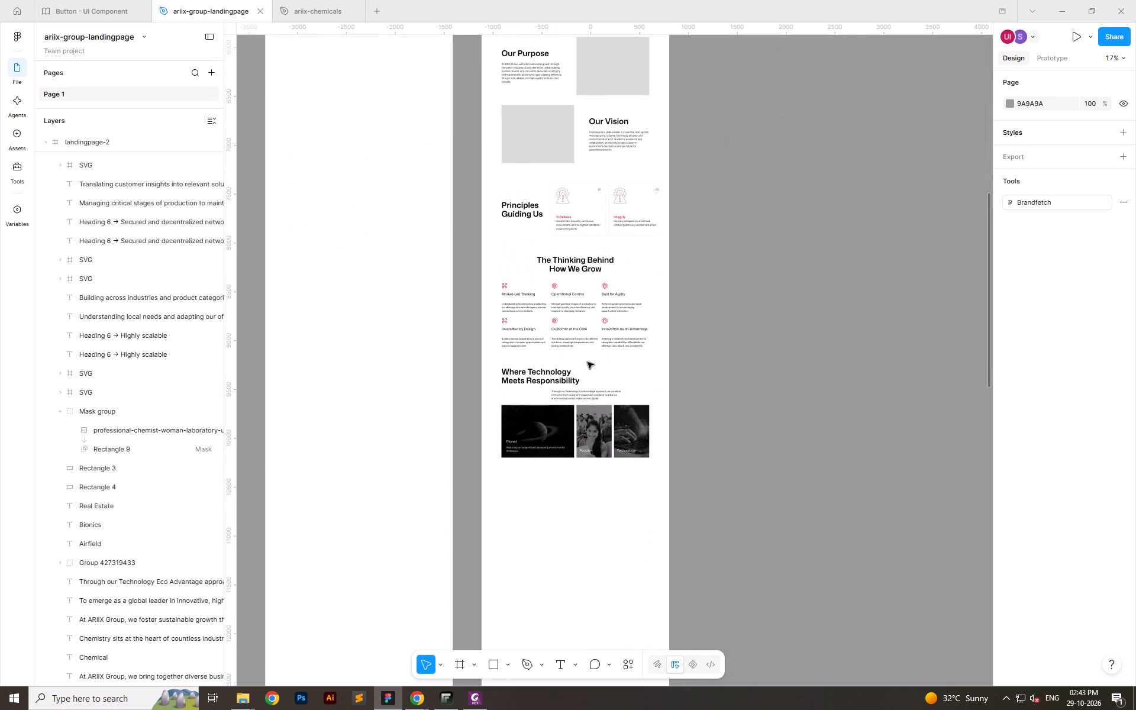
scroll(588, 362, "down", 10)
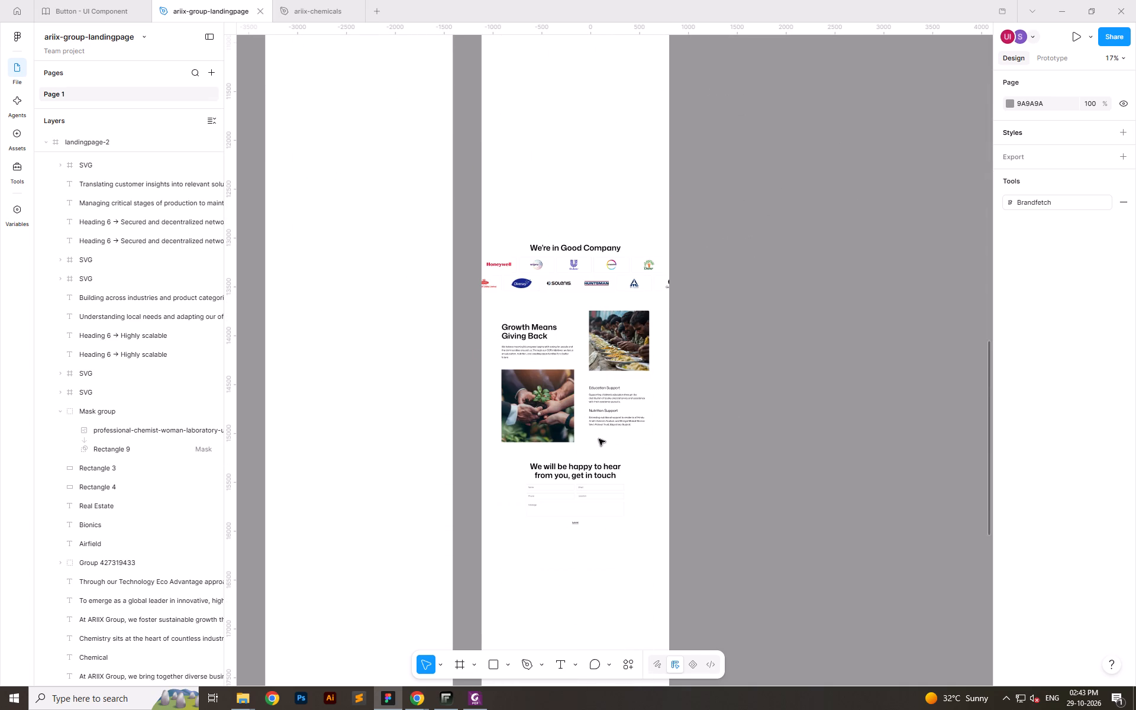
scroll(611, 347, "up", 11)
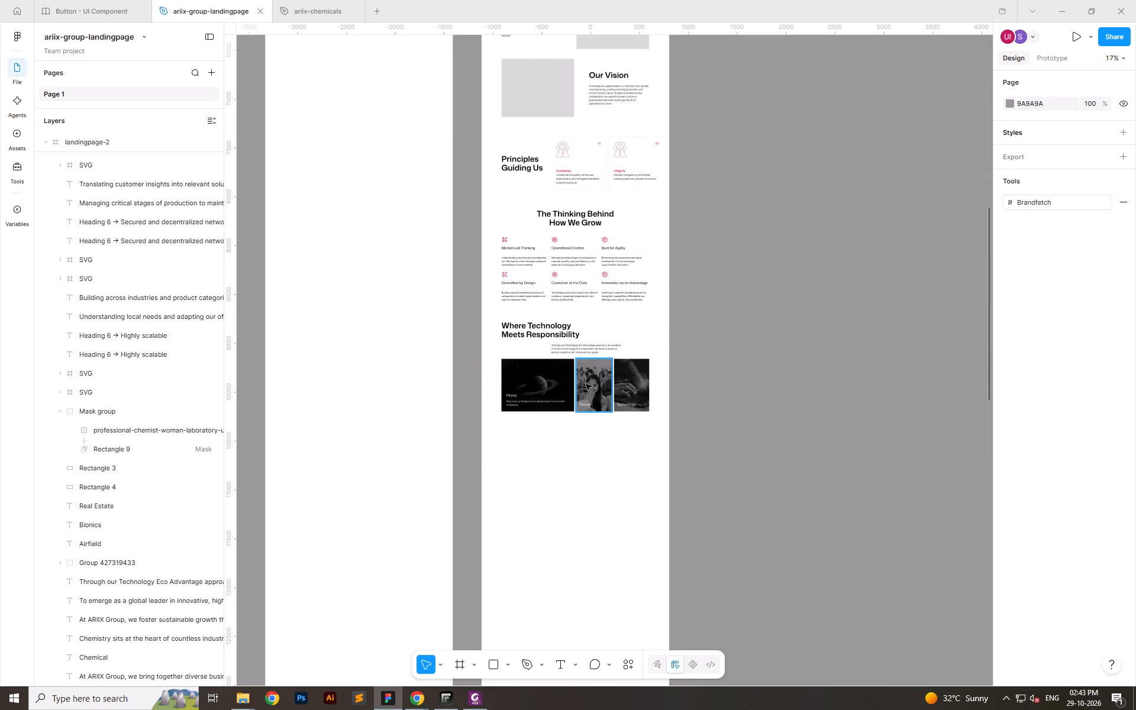
scroll(579, 393, "up", 6)
scroll(603, 318, "up", 7)
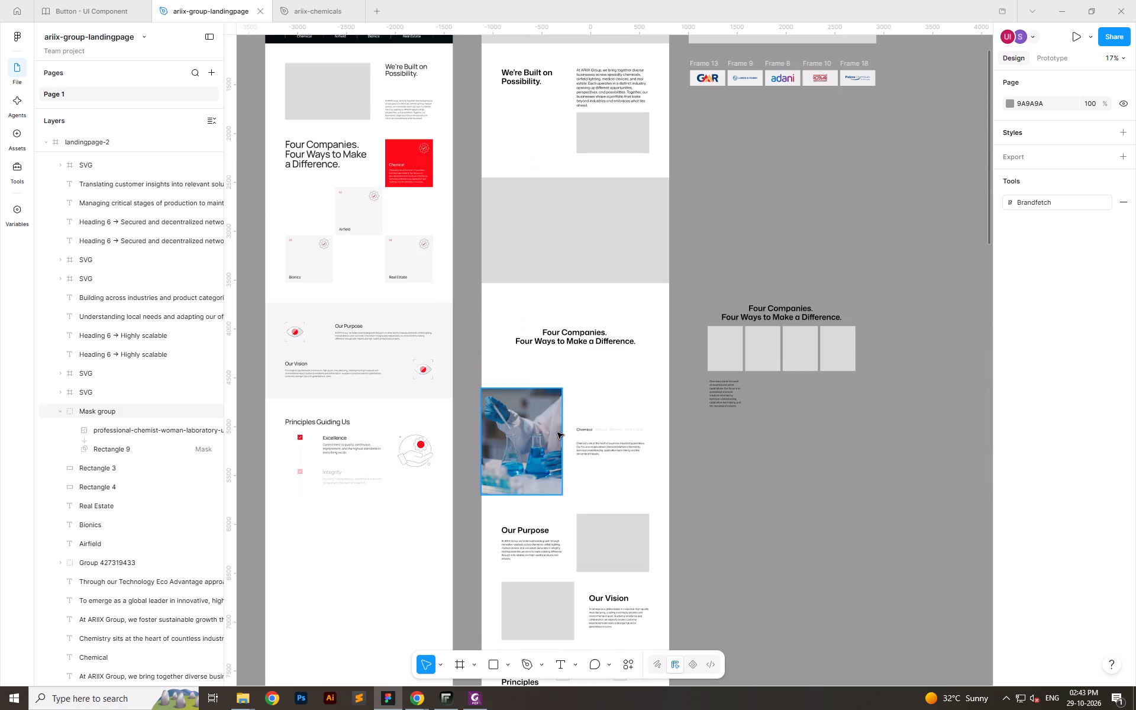
Set the heading text from "ies." through "Four Ways to Make a Difference." to a light grey fill, hex dd.
scroll(572, 325, "up", 11, "ctrl")
double_click(591, 341, "ctrl")
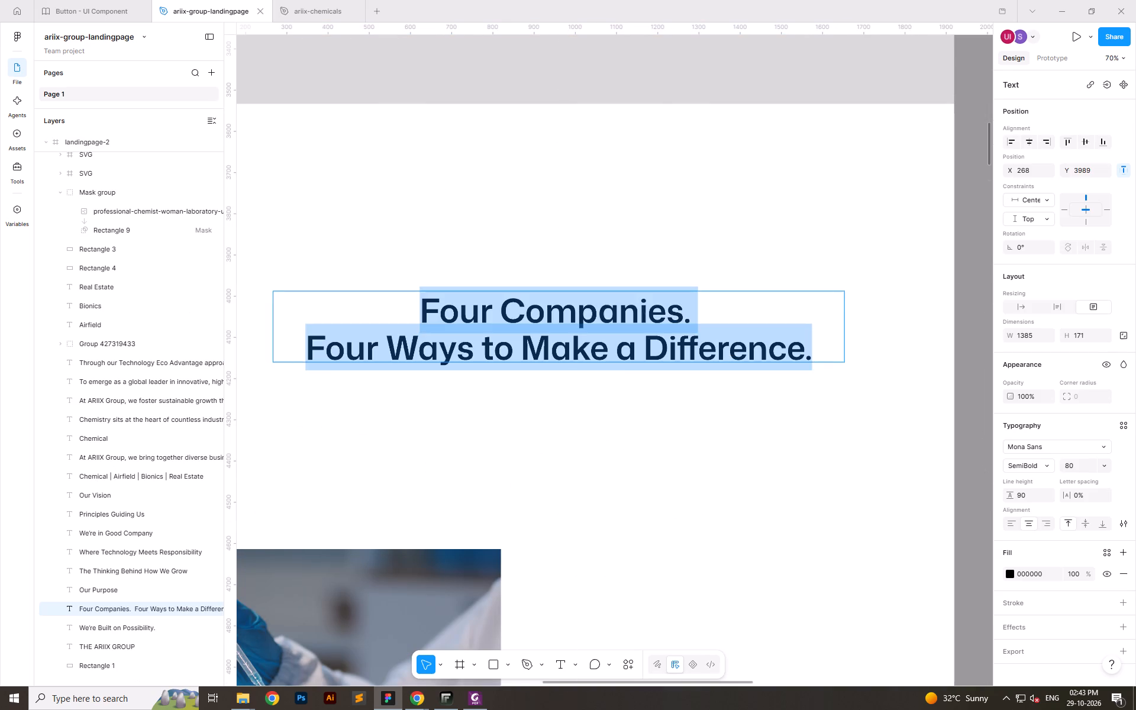
left_click(680, 344)
left_click_drag(820, 353, 633, 324)
left_click(1035, 575)
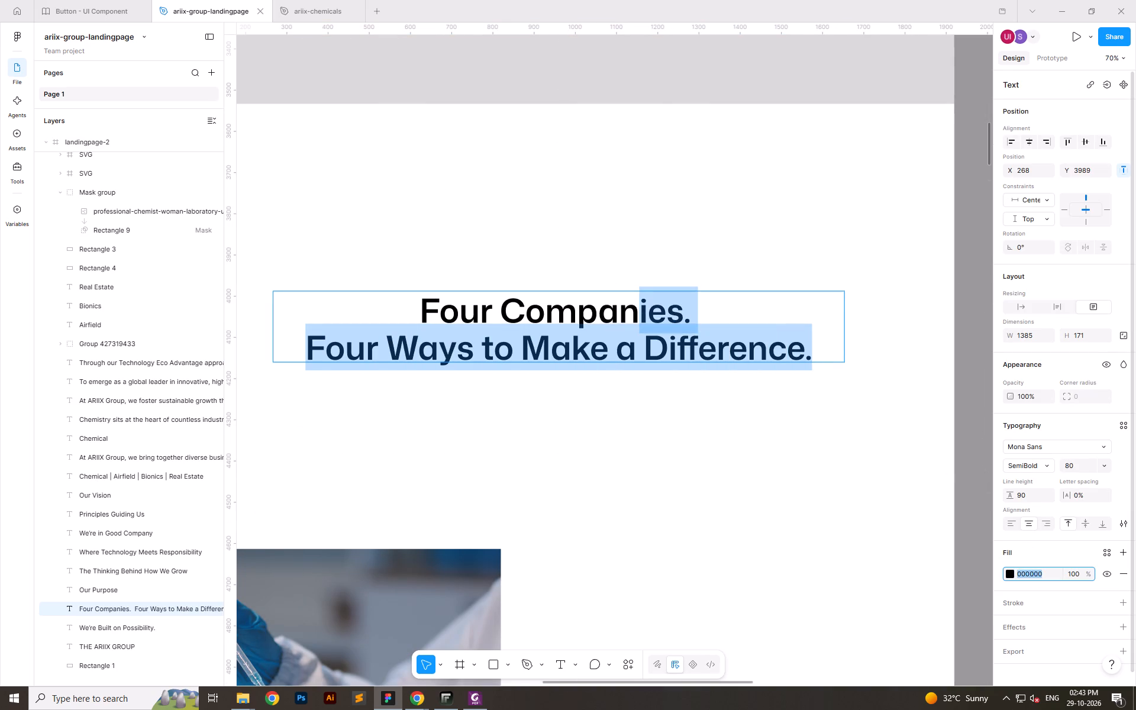
type("dd")
key("Return")
double_click(668, 459)
scroll(517, 398, "down", 5, "ctrl")
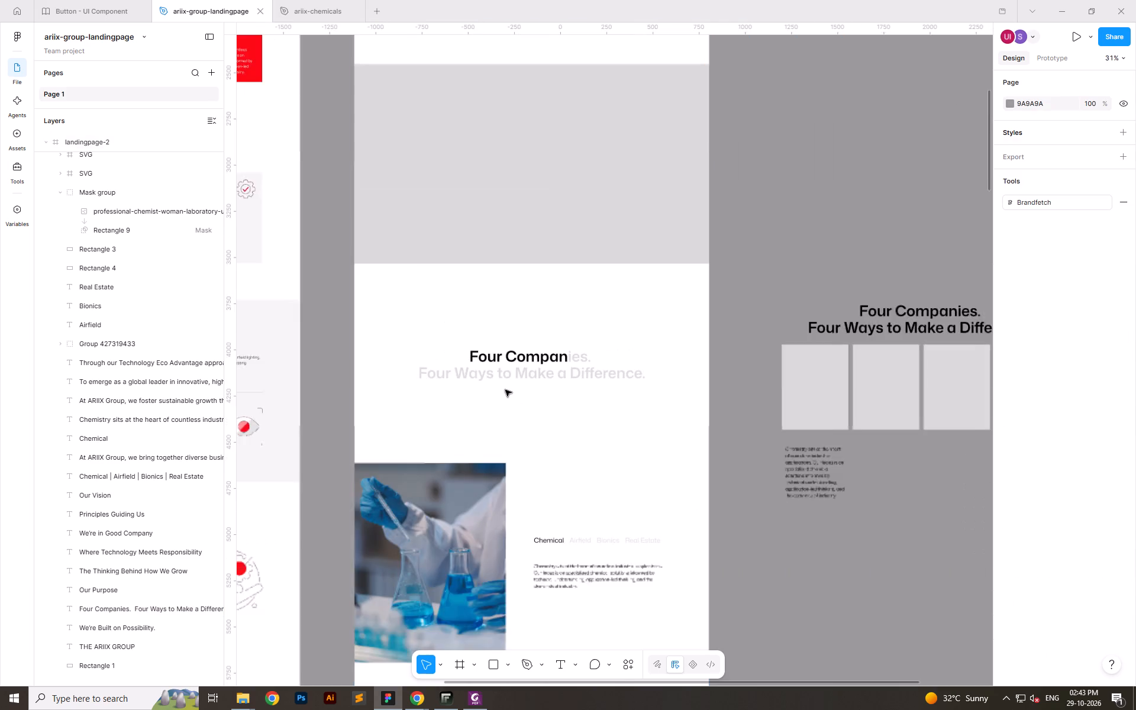
Colour the letter "n" of "Companies" in the heading with the page's red, FE0A15.
scroll(505, 390, "down", 6, "ctrl")
scroll(520, 389, "up", 18, "ctrl")
double_click(607, 338, "ctrl")
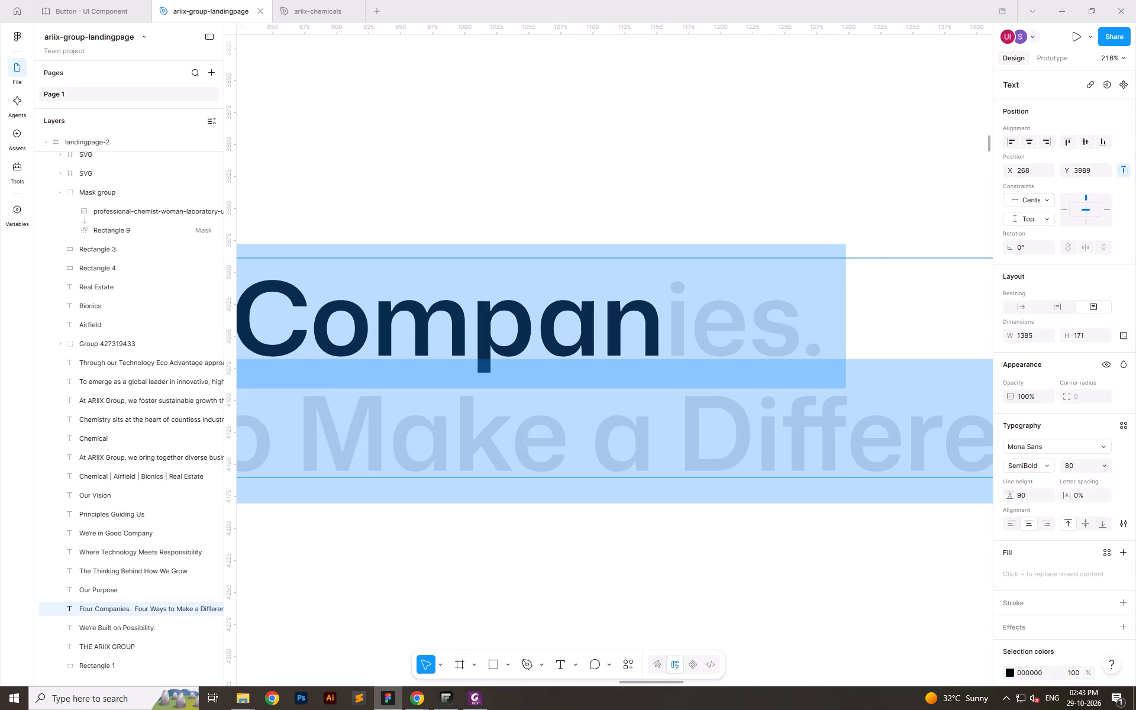
left_click(612, 343)
left_click_drag(650, 343, 615, 344)
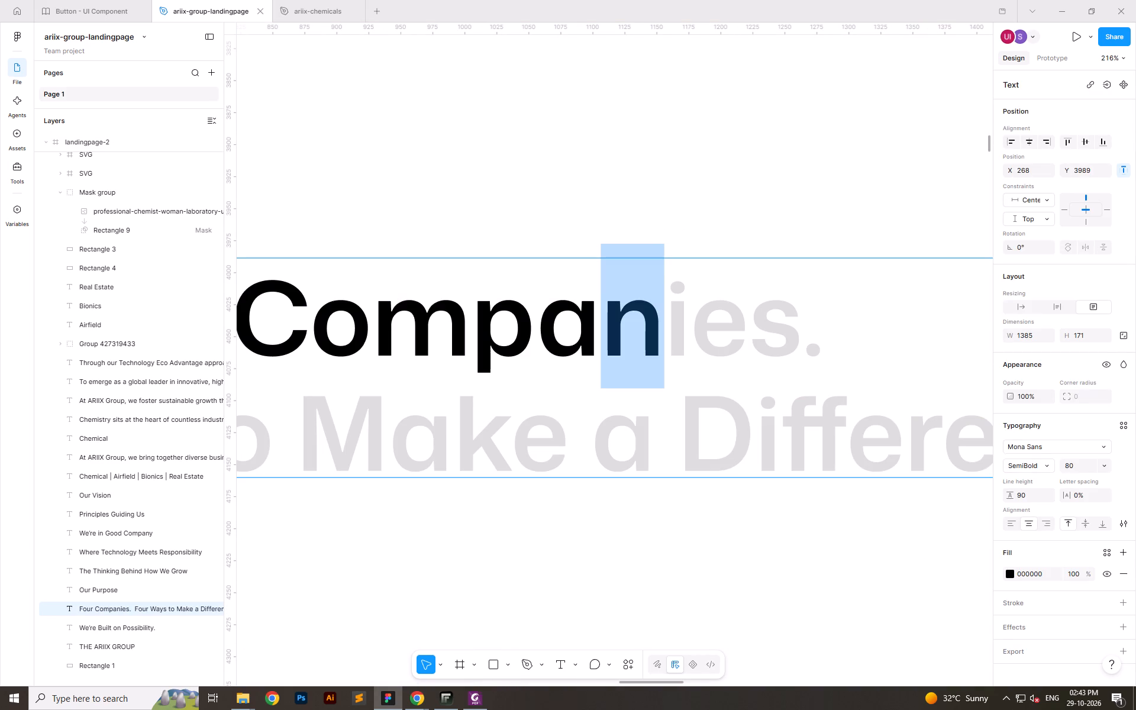
left_click(1009, 571)
left_click(869, 632)
left_click(707, 585)
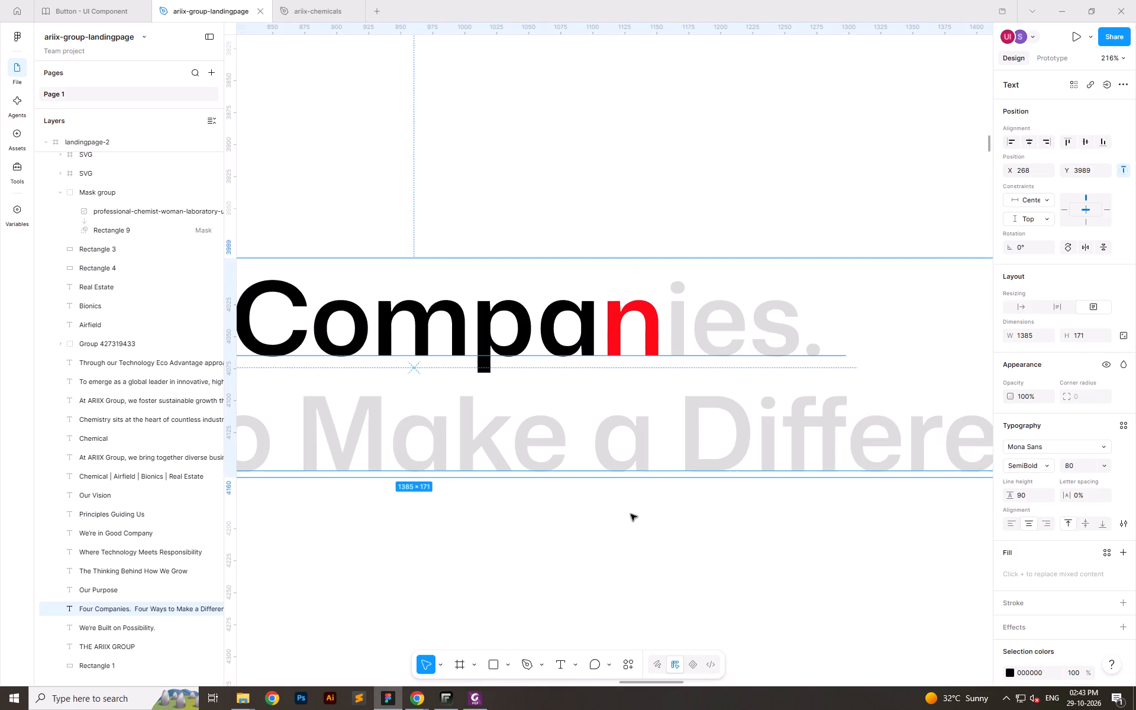
Give the letter "n" of "Companies" a linear gradient fill from FE0A15 to black 000000.
scroll(505, 399, "down", 19, "ctrl")
scroll(428, 353, "up", 16, "ctrl")
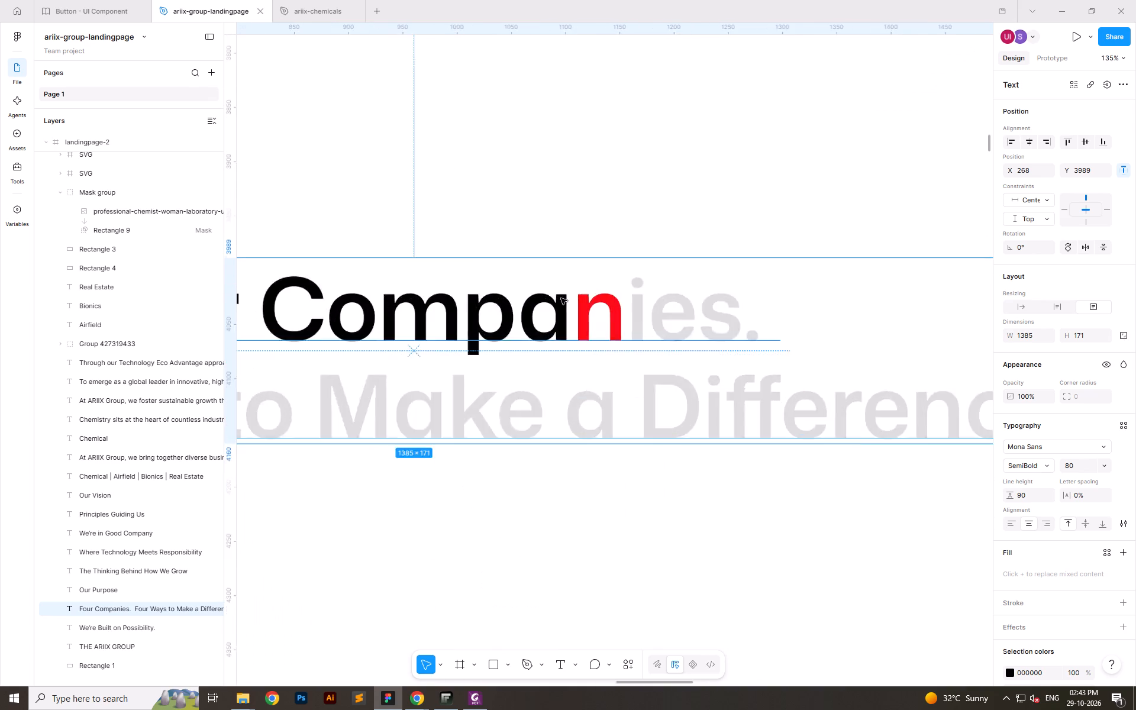
scroll(561, 298, "up", 6, "ctrl")
double_click(605, 339, "ctrl")
left_click(663, 349)
left_click_drag(693, 360, 595, 360)
left_click(1011, 572)
left_click(1010, 572)
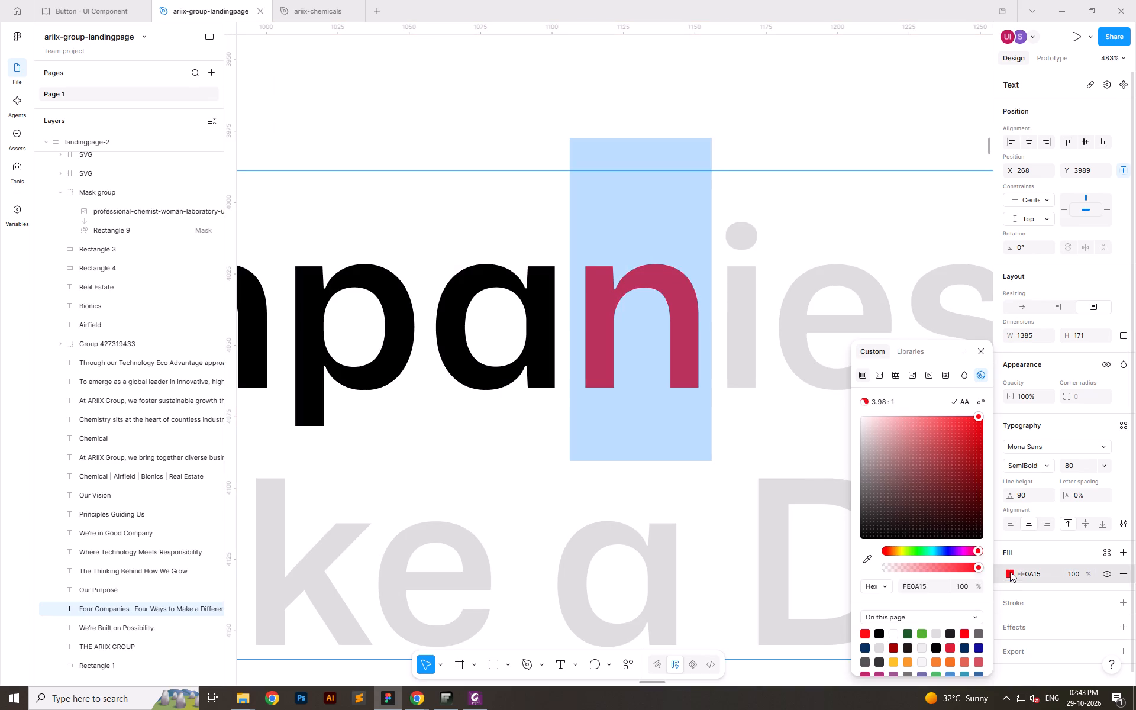
left_click(877, 376)
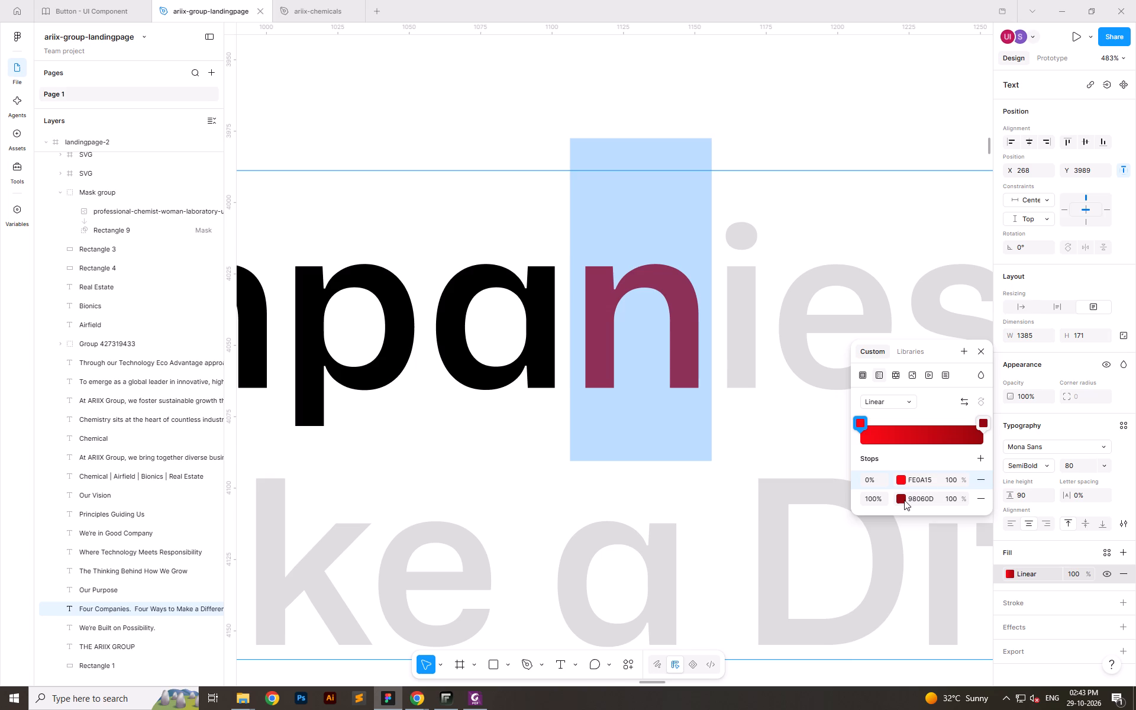
left_click(902, 500)
left_click(918, 499)
key("0")
key("Return")
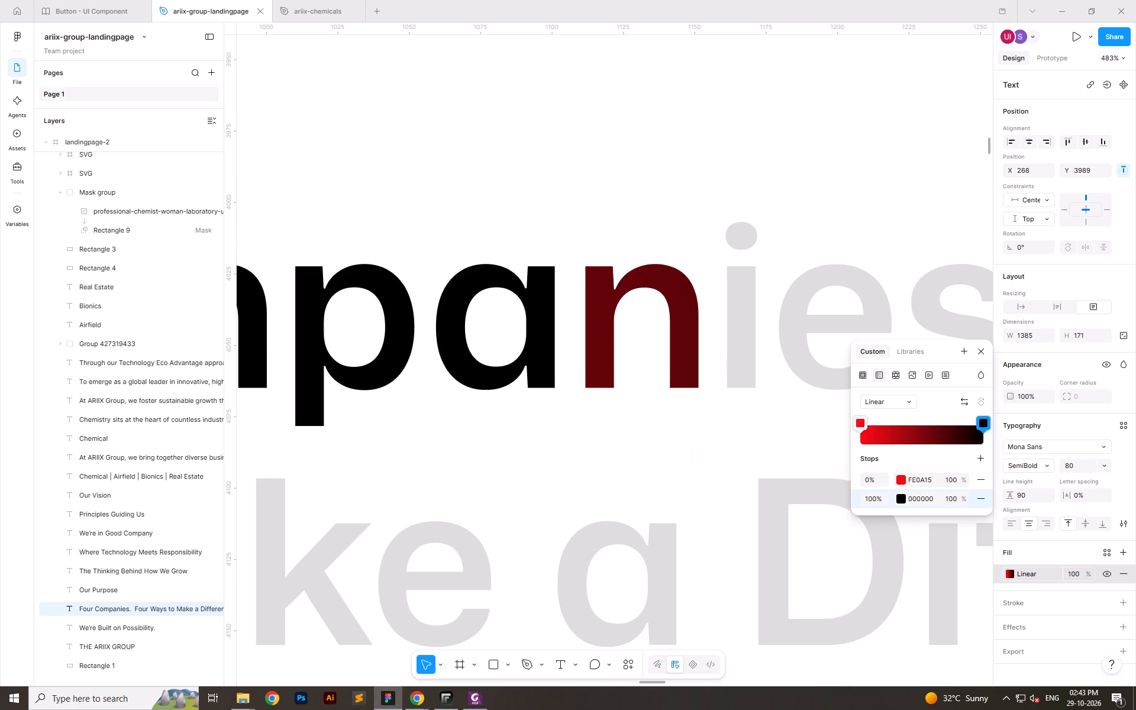
Adjust the letter's gradient stops, placing black at 77% and red at about 38%.
left_click_drag(980, 421, 874, 422)
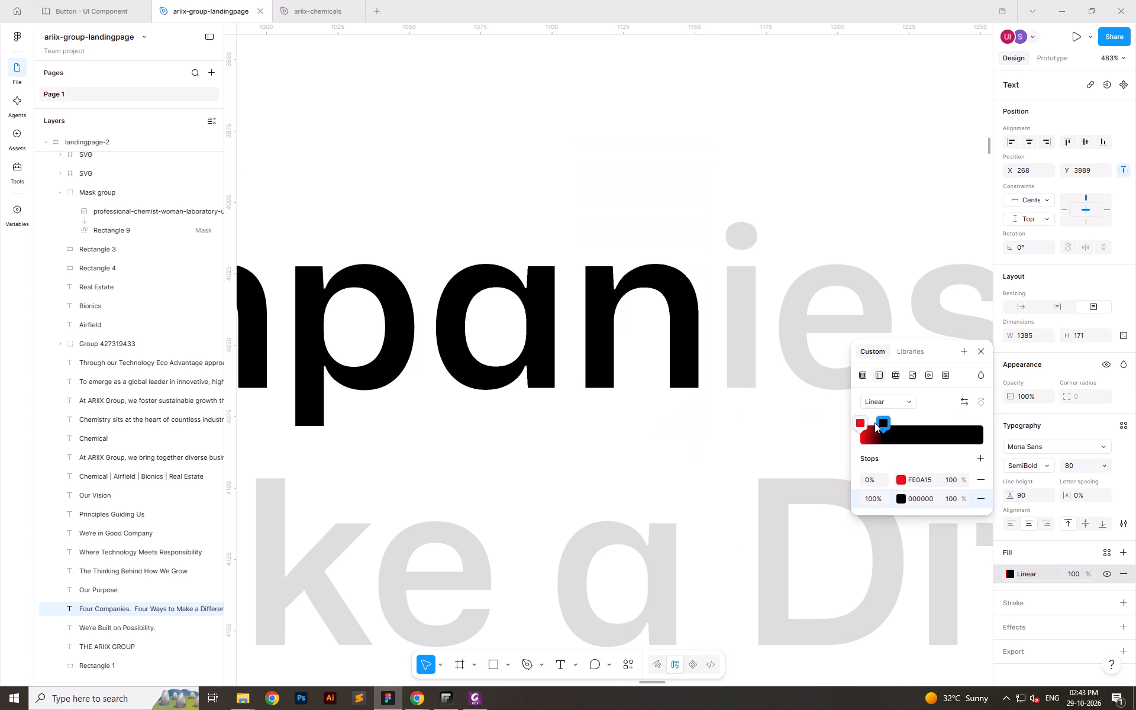
left_click_drag(874, 422, 977, 409)
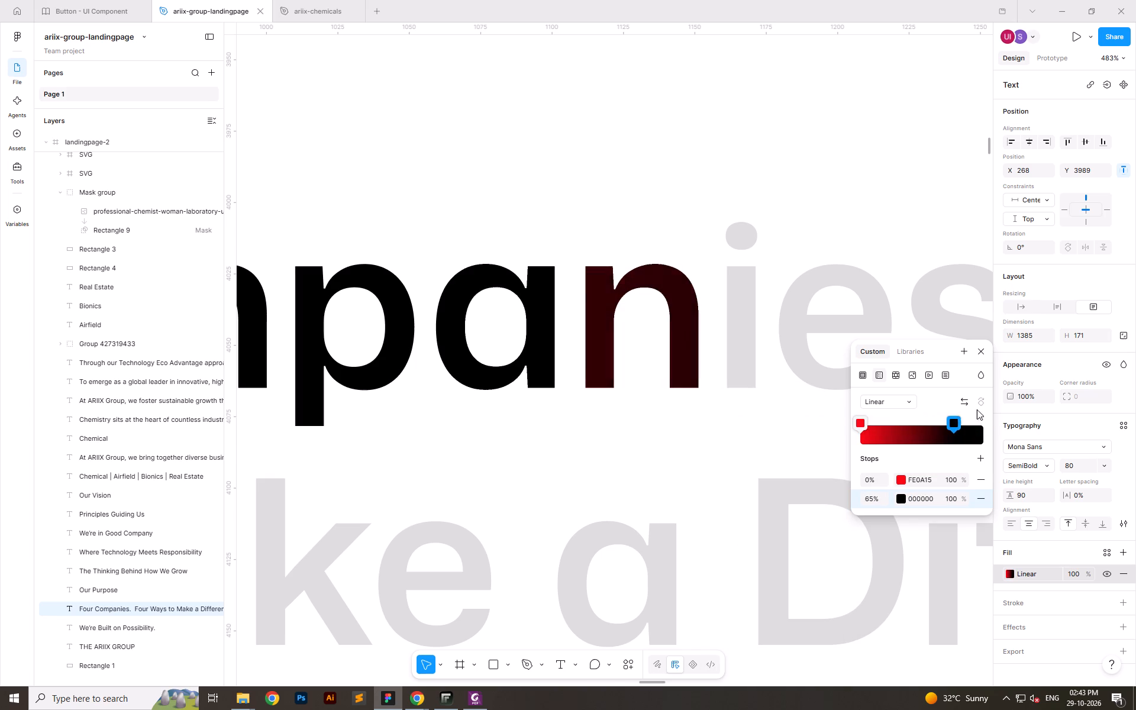
left_click_drag(977, 409, 956, 411)
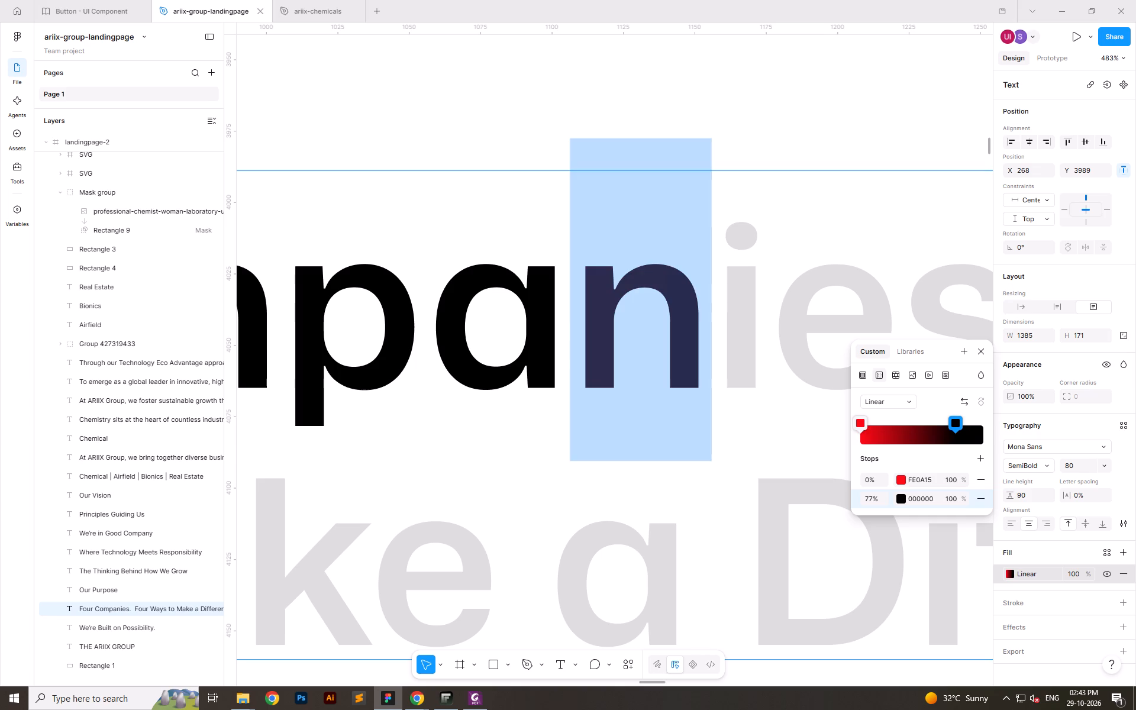
left_click_drag(862, 426, 906, 413)
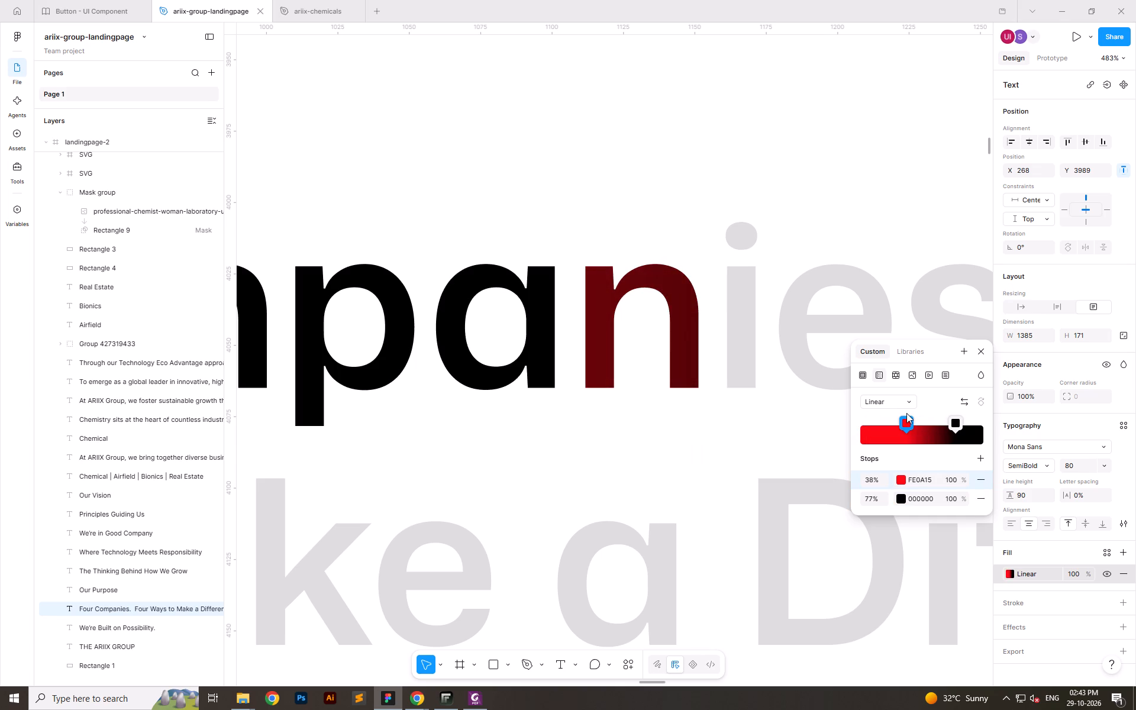
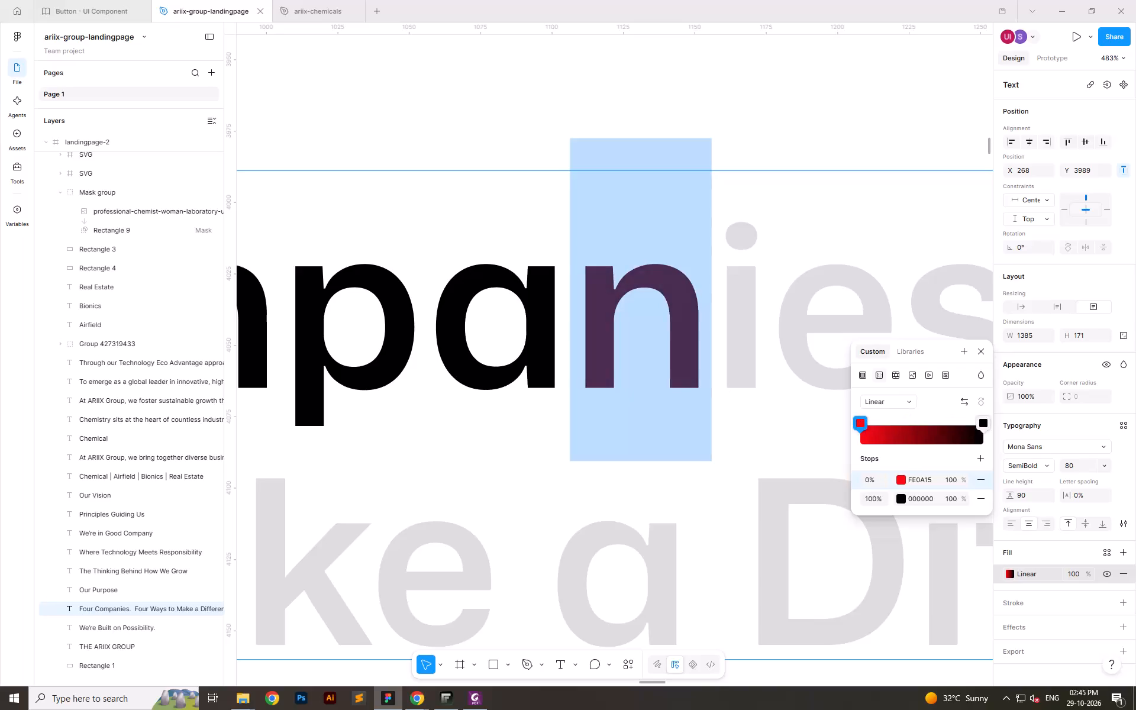
Undo the linear gradient fill on the letter "n" of "Companies" in the heading.
key("ctrl+z")
key("ctrl+z")
left_click(757, 110)
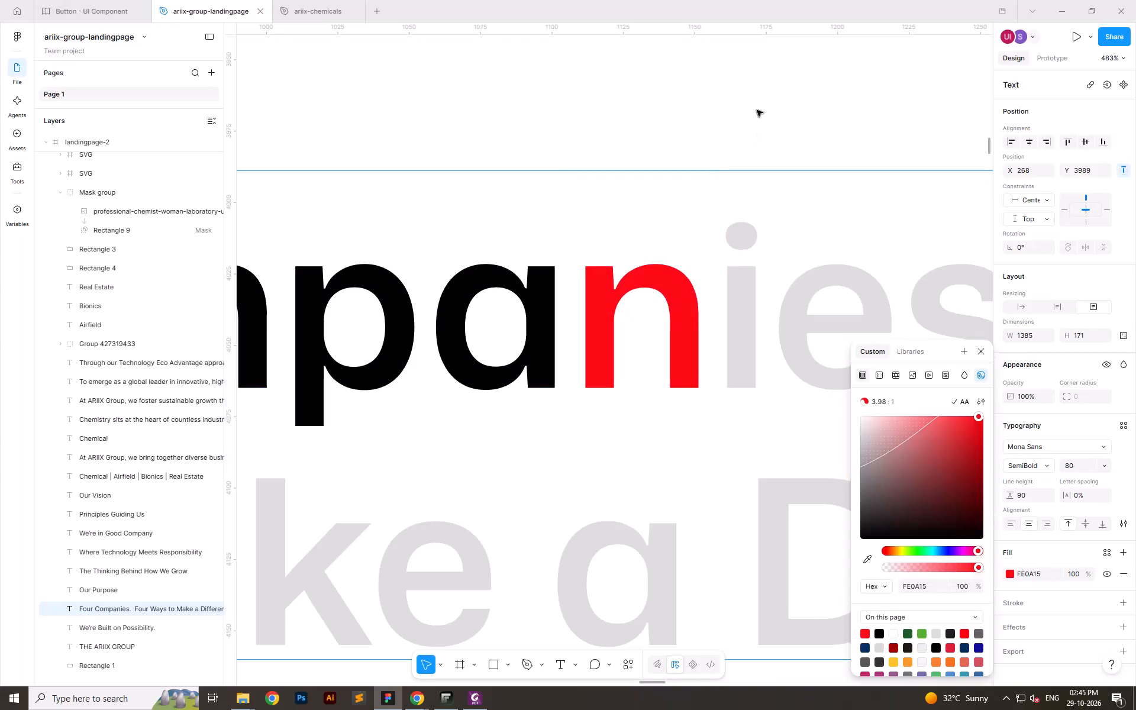
Examine the "Four Companies" heading with its red letter, both within the page layout and up close.
scroll(579, 224, "down", 20, "ctrl")
scroll(579, 224, "down", 15, "ctrl")
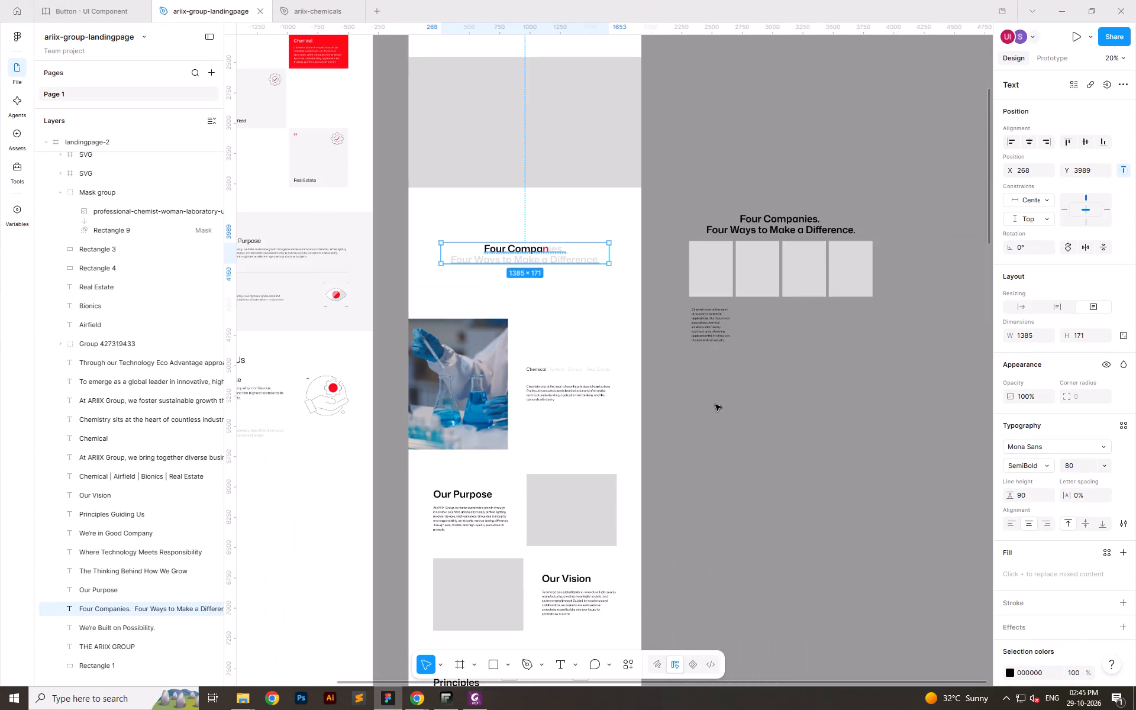
left_click(717, 408)
scroll(476, 218, "up", 11, "ctrl")
scroll(504, 237, "down", 11, "ctrl")
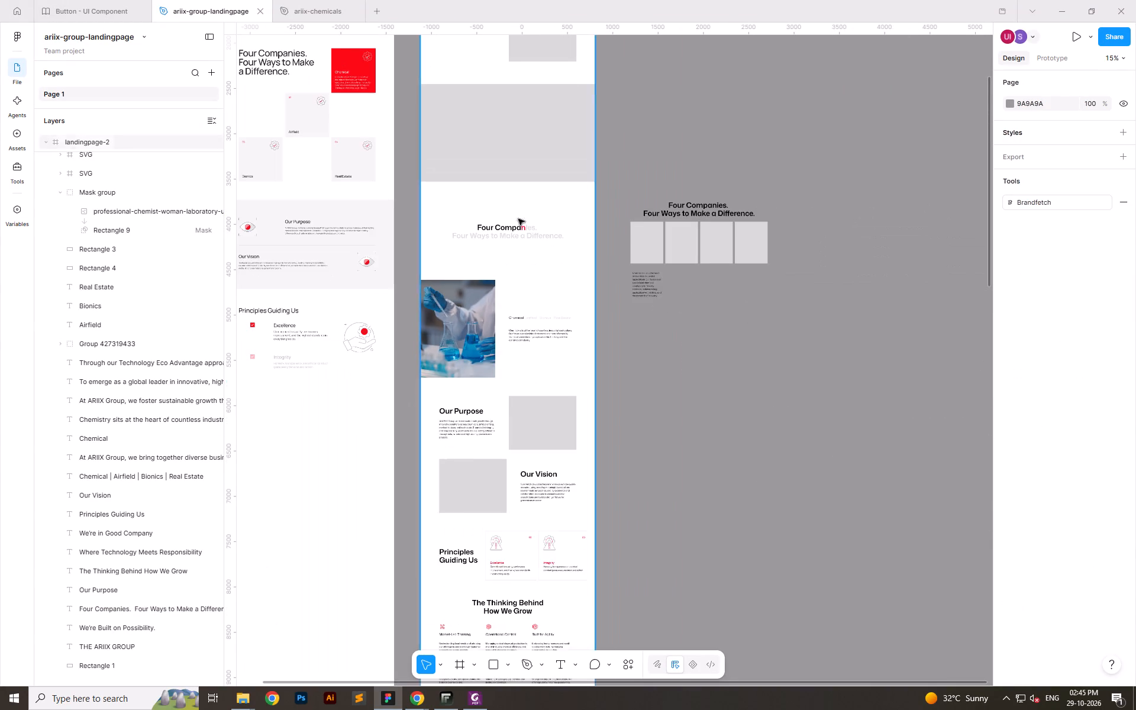
left_click(753, 405)
scroll(506, 231, "up", 9, "ctrl")
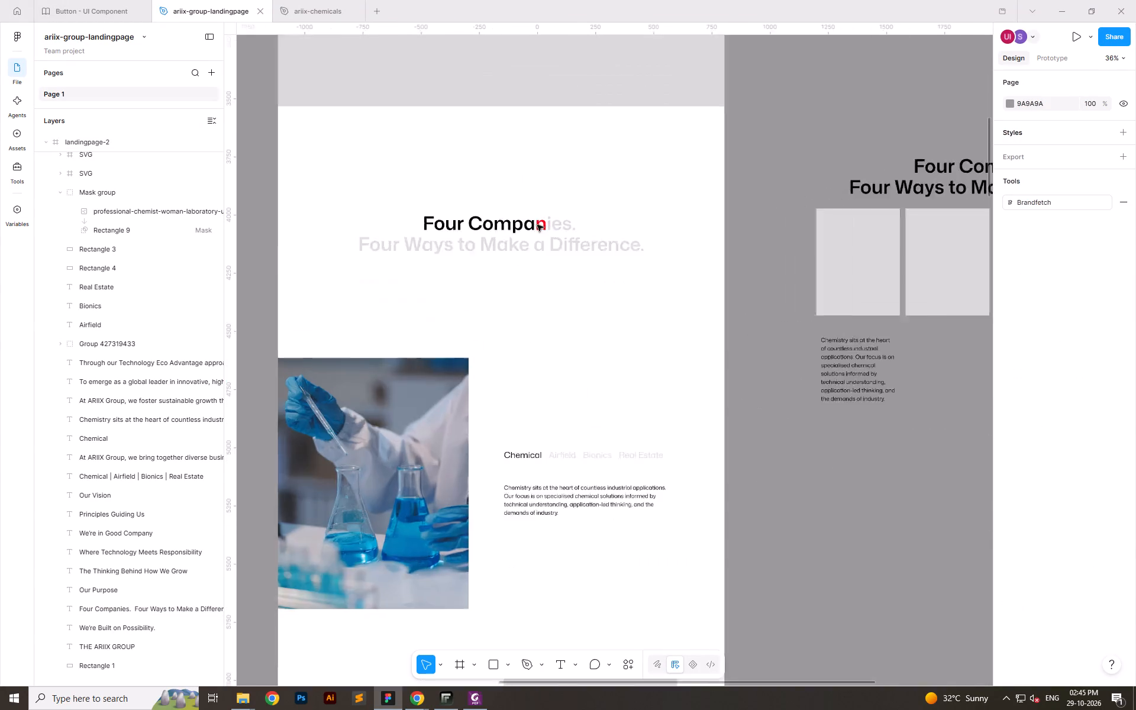
scroll(537, 225, "up", 13, "ctrl")
scroll(558, 230, "down", 6, "ctrl")
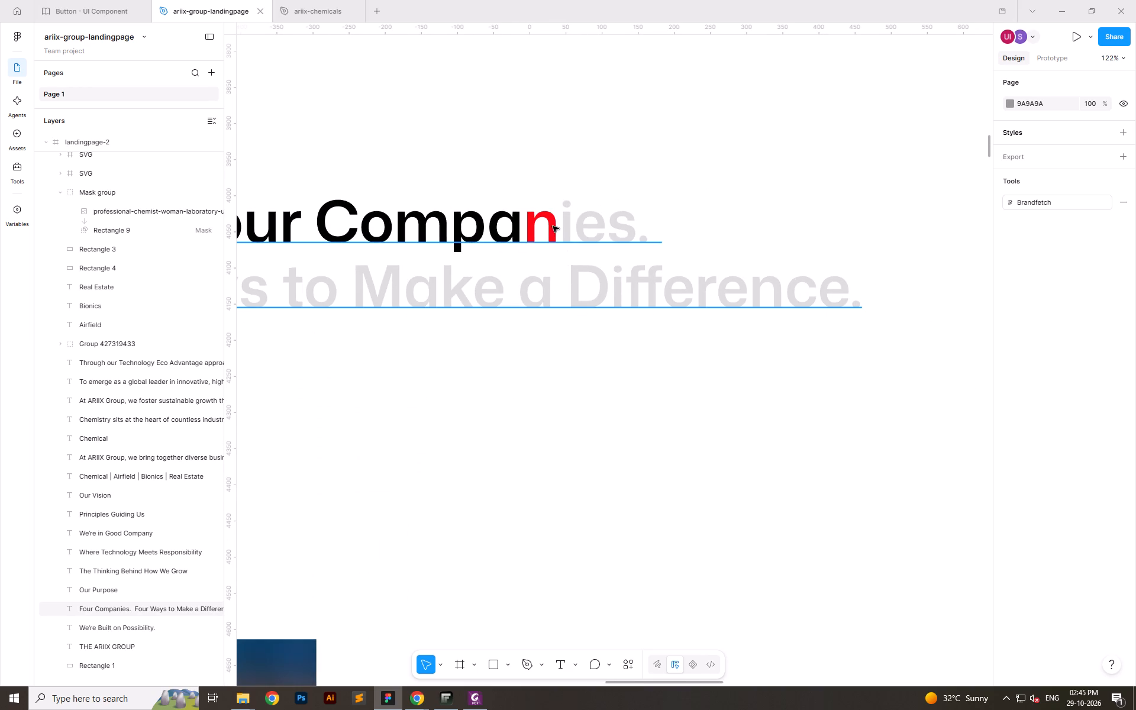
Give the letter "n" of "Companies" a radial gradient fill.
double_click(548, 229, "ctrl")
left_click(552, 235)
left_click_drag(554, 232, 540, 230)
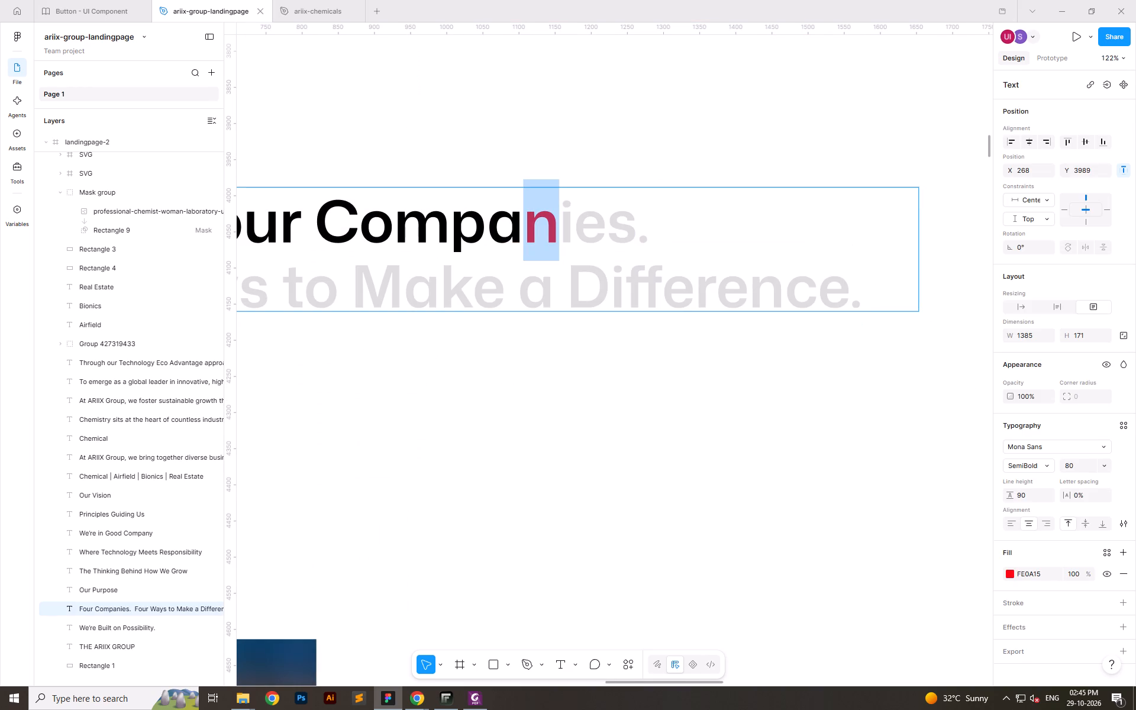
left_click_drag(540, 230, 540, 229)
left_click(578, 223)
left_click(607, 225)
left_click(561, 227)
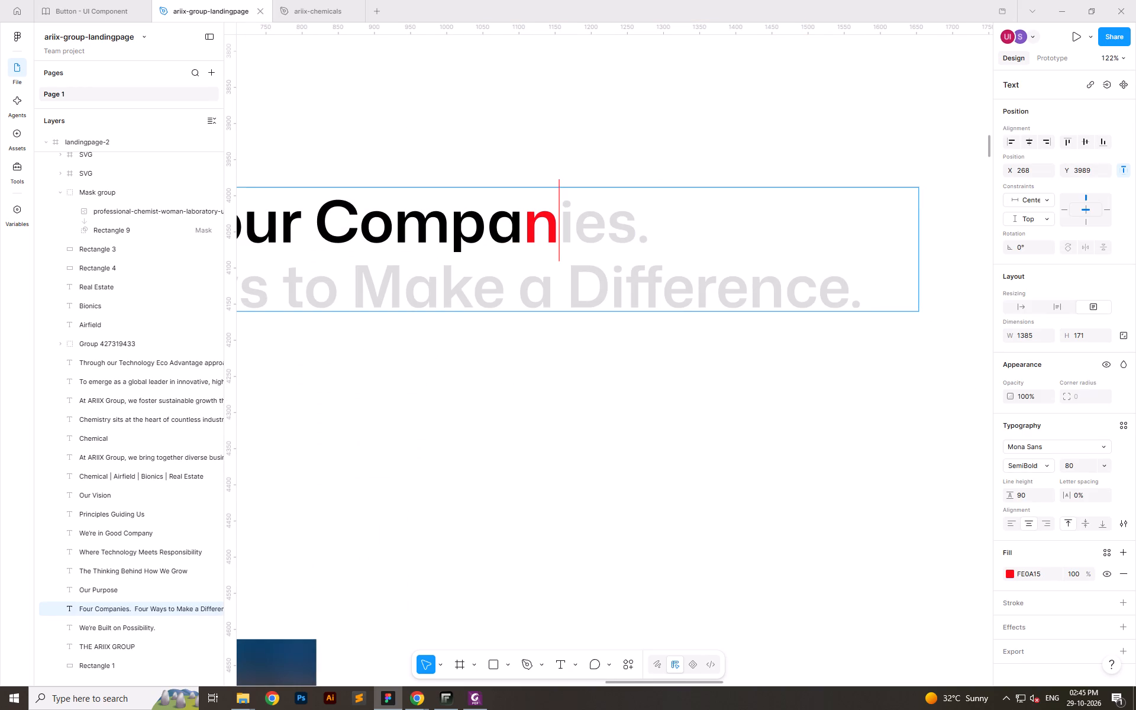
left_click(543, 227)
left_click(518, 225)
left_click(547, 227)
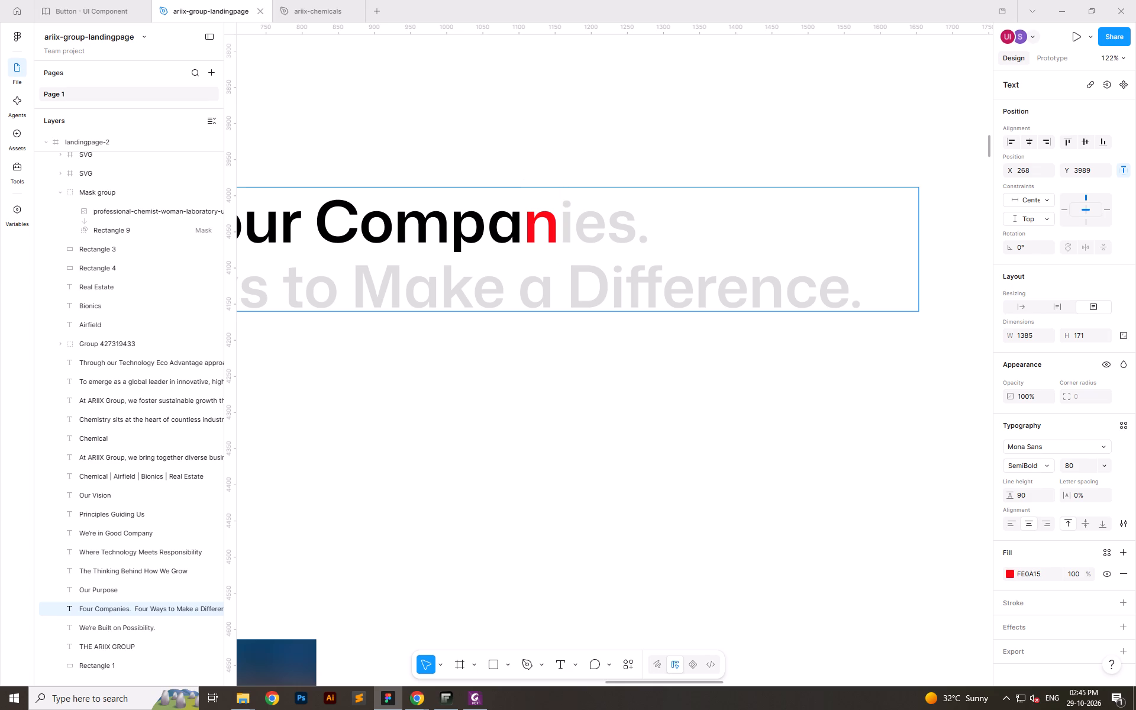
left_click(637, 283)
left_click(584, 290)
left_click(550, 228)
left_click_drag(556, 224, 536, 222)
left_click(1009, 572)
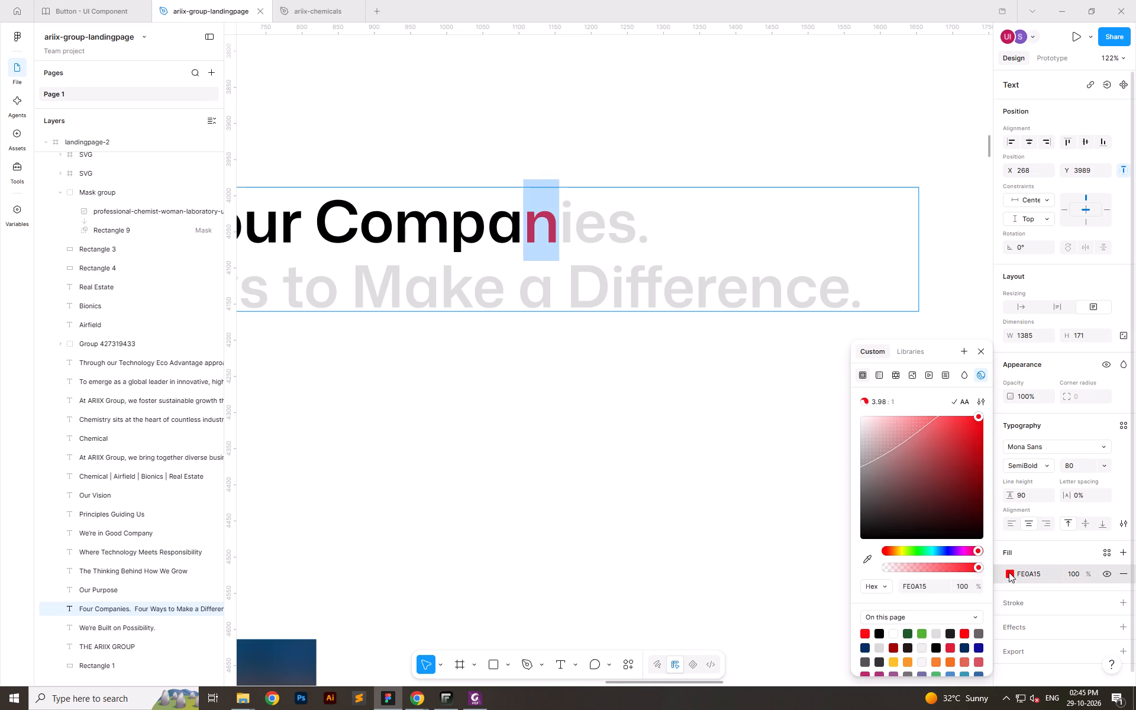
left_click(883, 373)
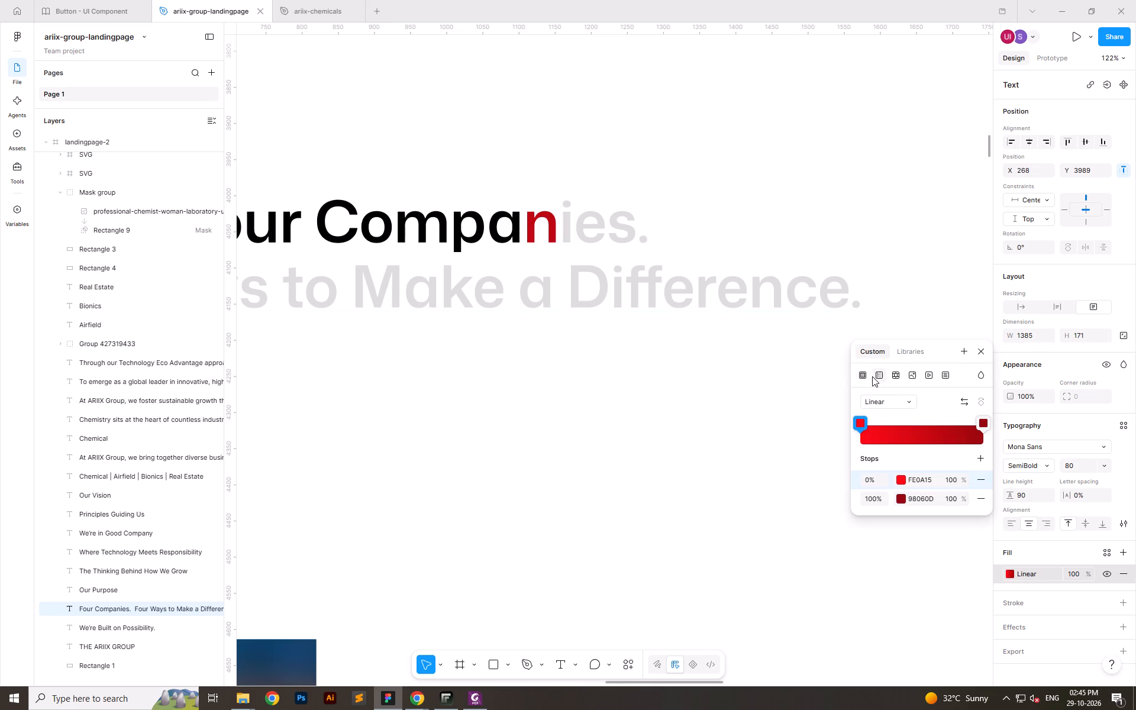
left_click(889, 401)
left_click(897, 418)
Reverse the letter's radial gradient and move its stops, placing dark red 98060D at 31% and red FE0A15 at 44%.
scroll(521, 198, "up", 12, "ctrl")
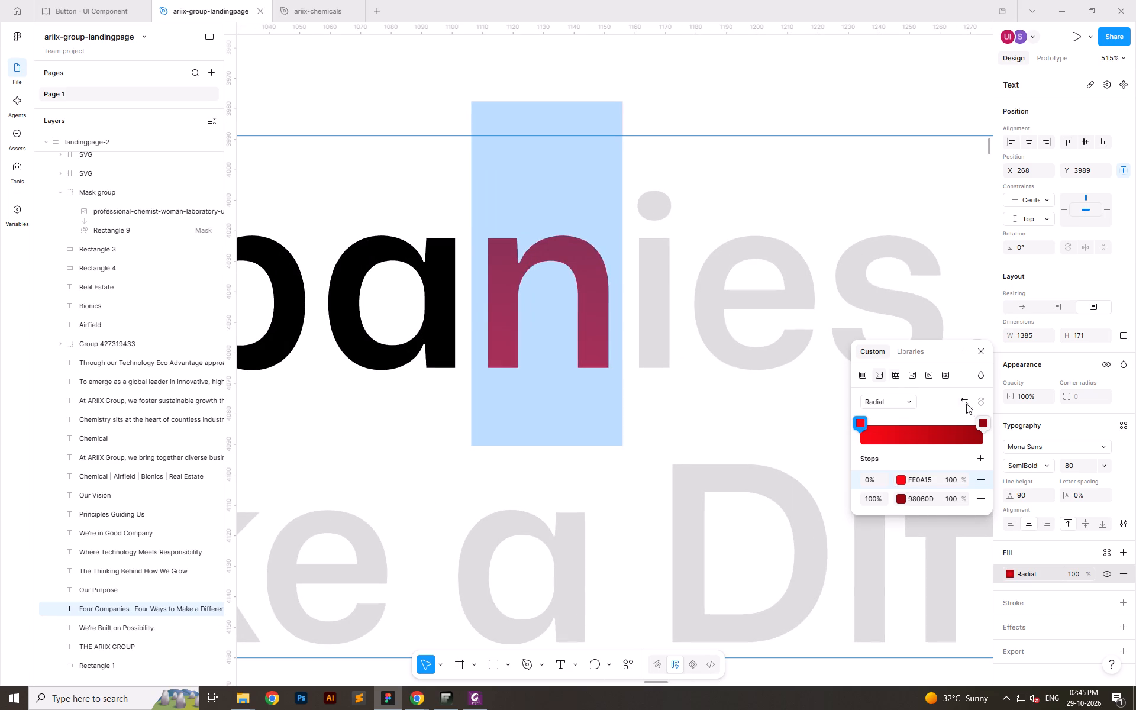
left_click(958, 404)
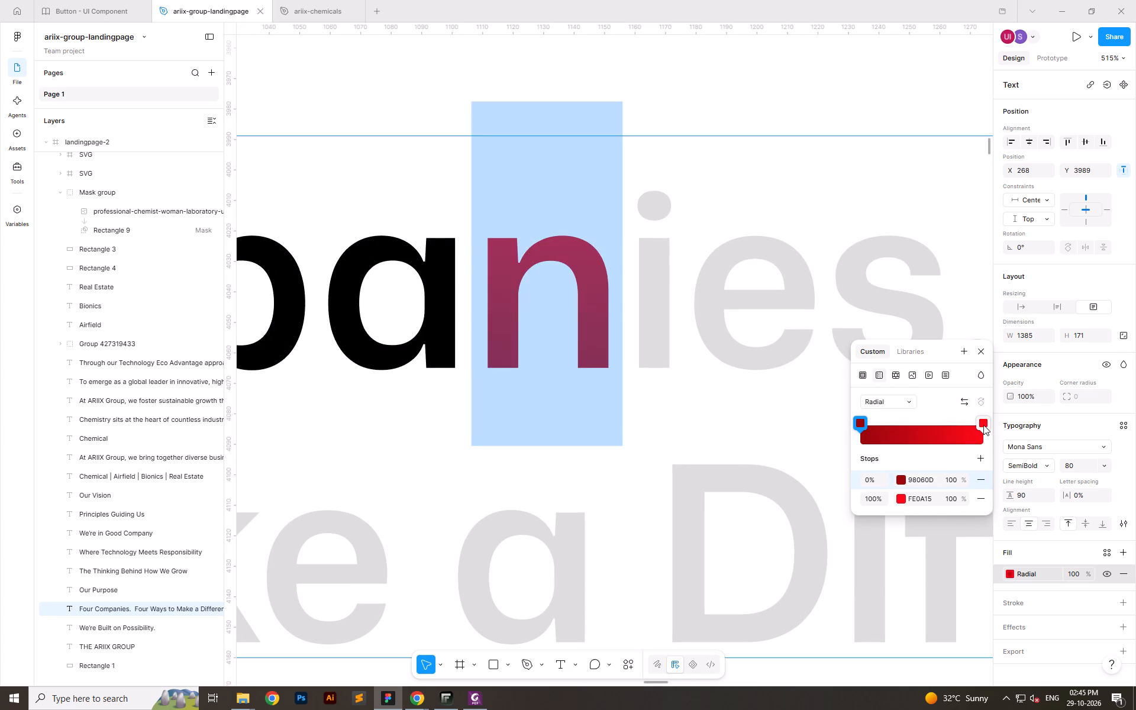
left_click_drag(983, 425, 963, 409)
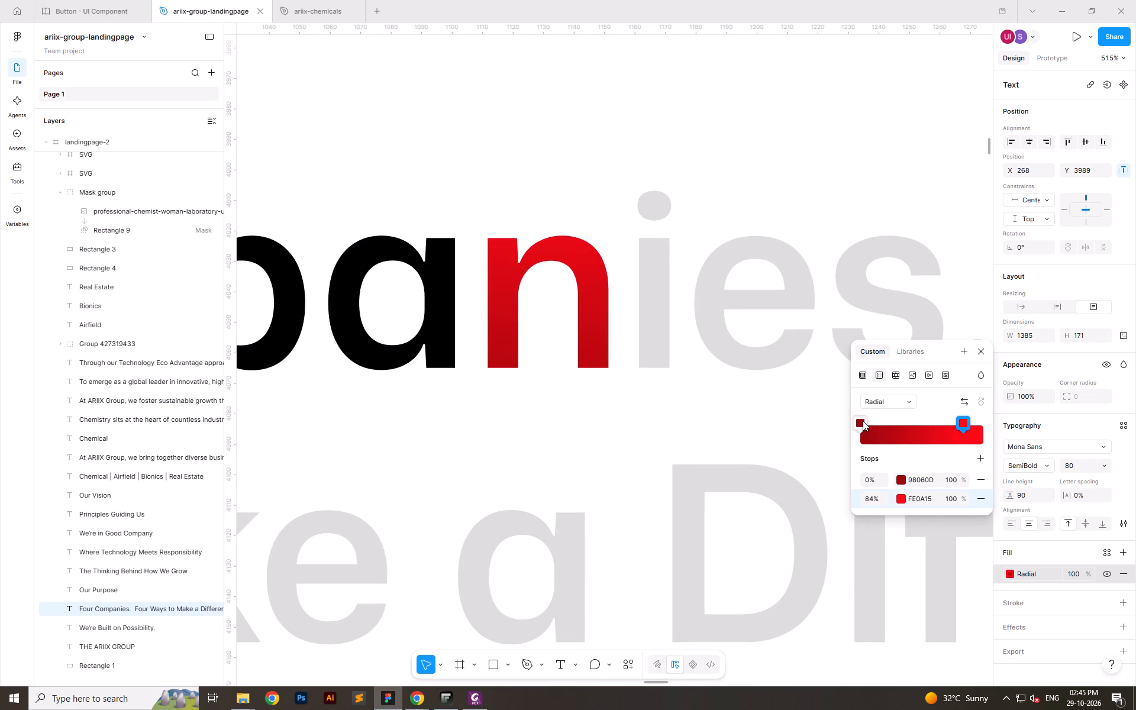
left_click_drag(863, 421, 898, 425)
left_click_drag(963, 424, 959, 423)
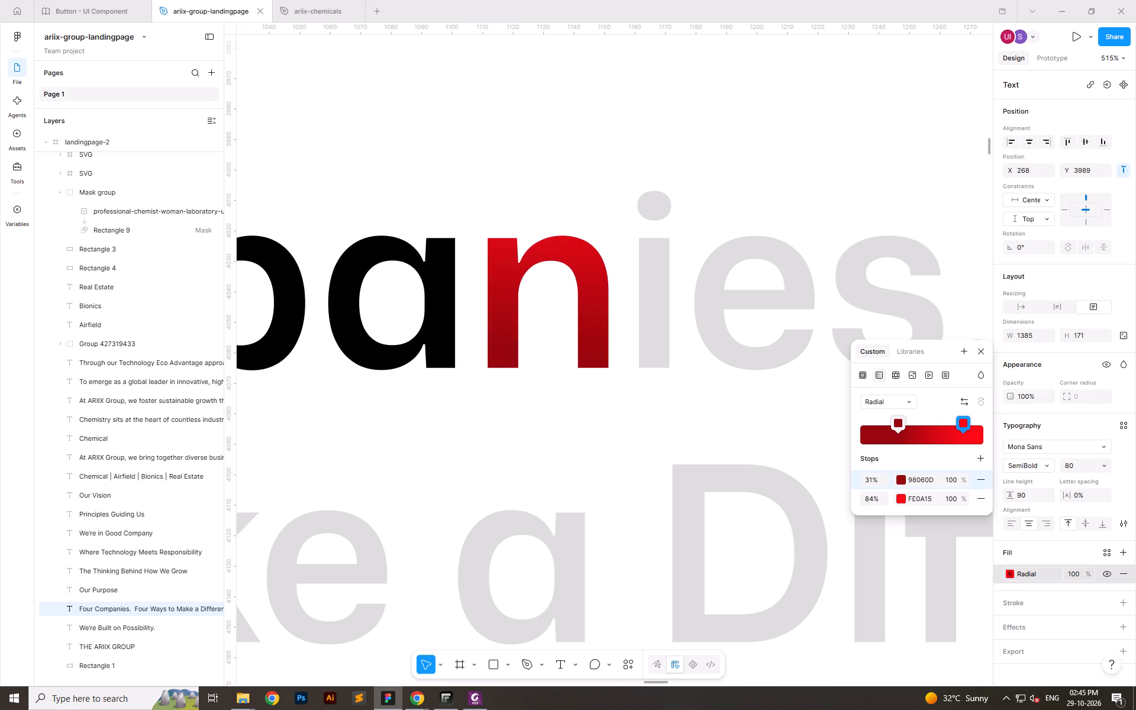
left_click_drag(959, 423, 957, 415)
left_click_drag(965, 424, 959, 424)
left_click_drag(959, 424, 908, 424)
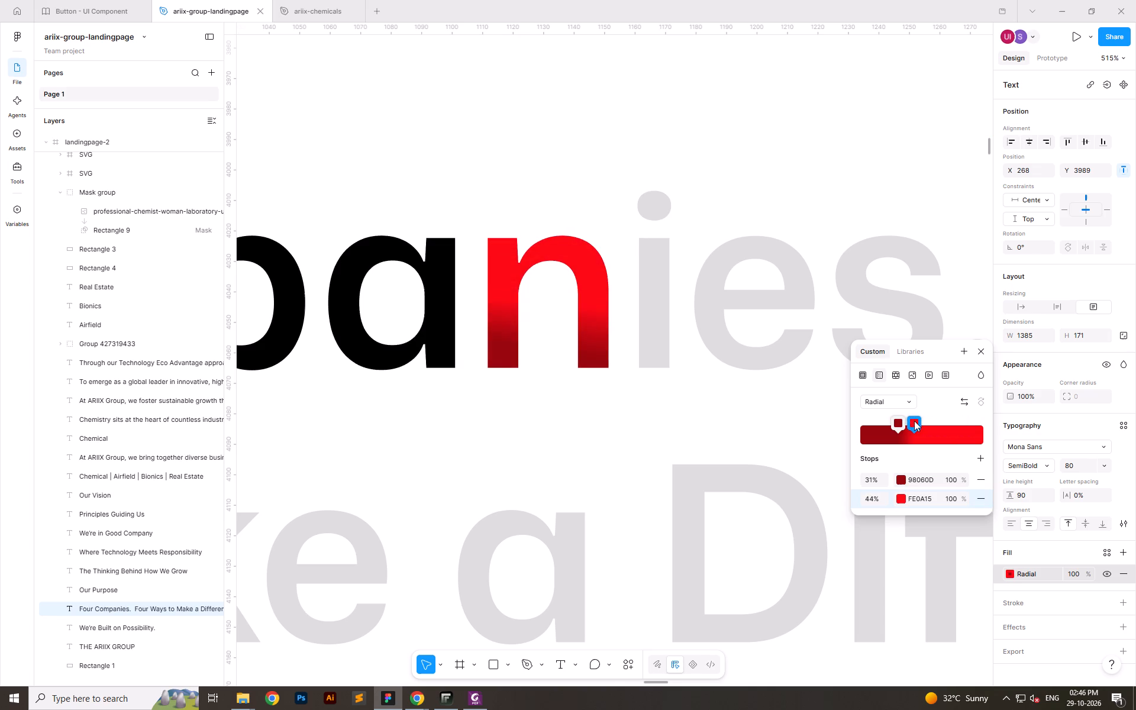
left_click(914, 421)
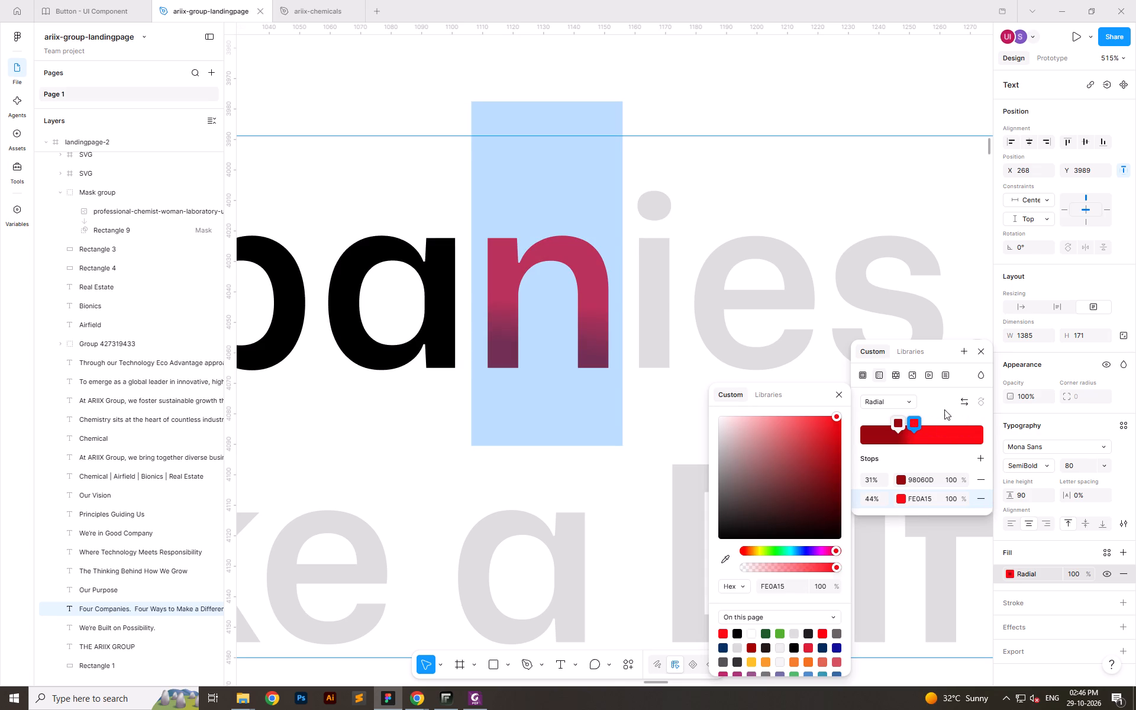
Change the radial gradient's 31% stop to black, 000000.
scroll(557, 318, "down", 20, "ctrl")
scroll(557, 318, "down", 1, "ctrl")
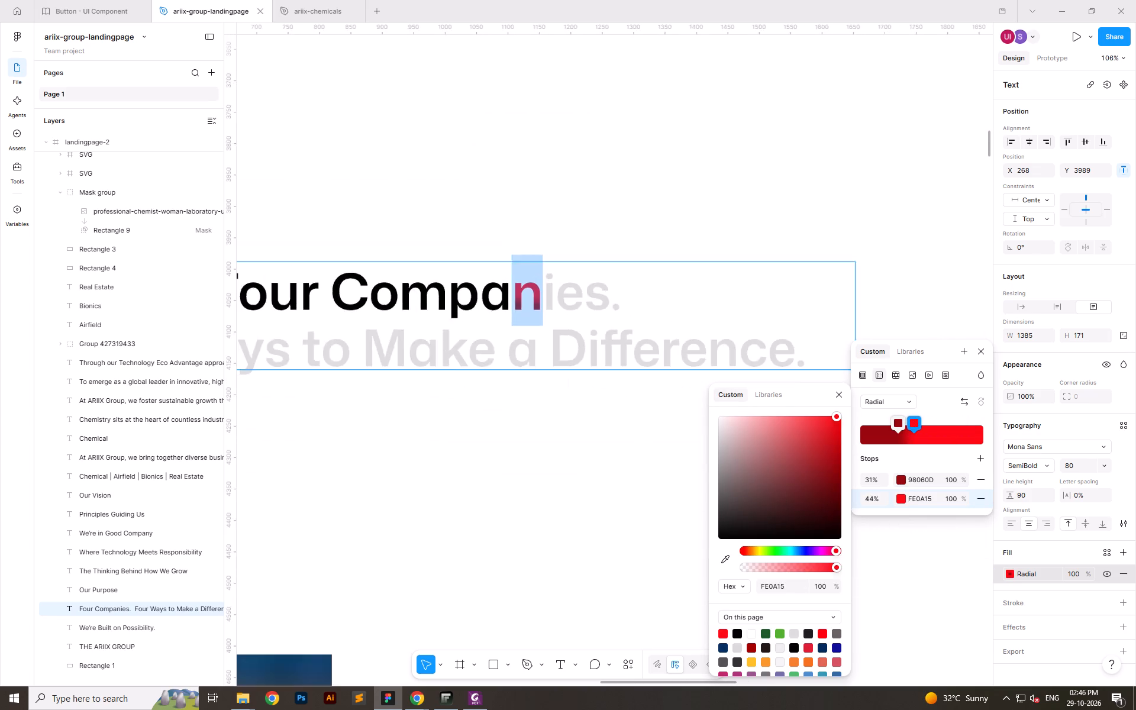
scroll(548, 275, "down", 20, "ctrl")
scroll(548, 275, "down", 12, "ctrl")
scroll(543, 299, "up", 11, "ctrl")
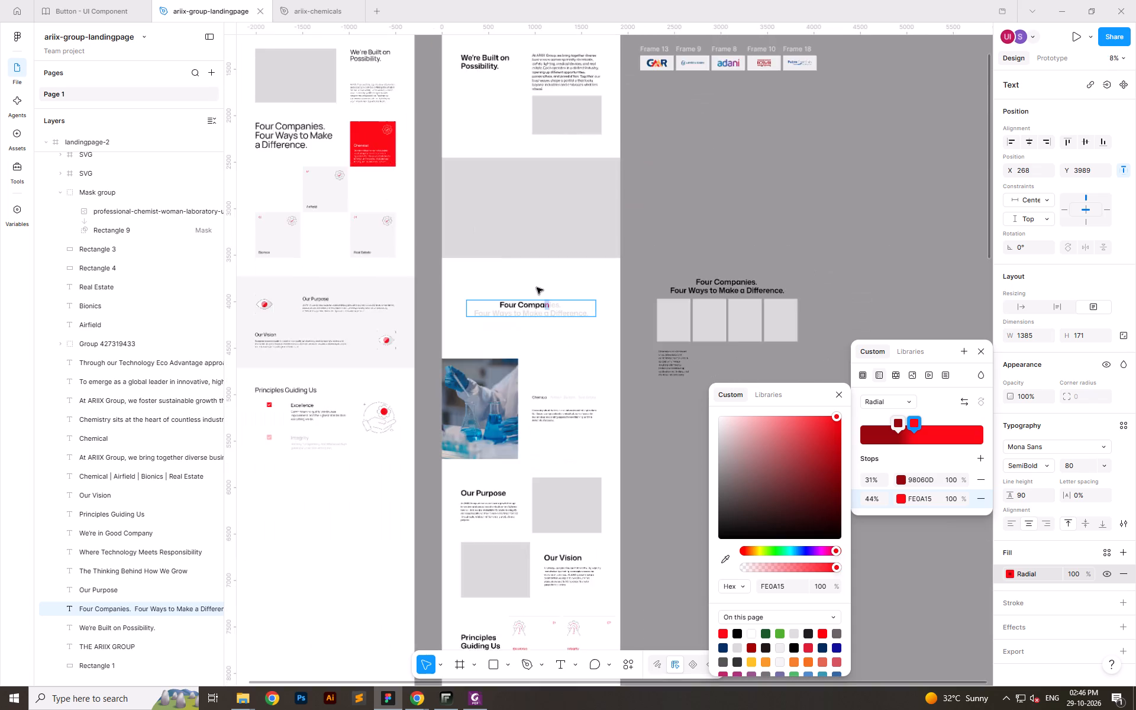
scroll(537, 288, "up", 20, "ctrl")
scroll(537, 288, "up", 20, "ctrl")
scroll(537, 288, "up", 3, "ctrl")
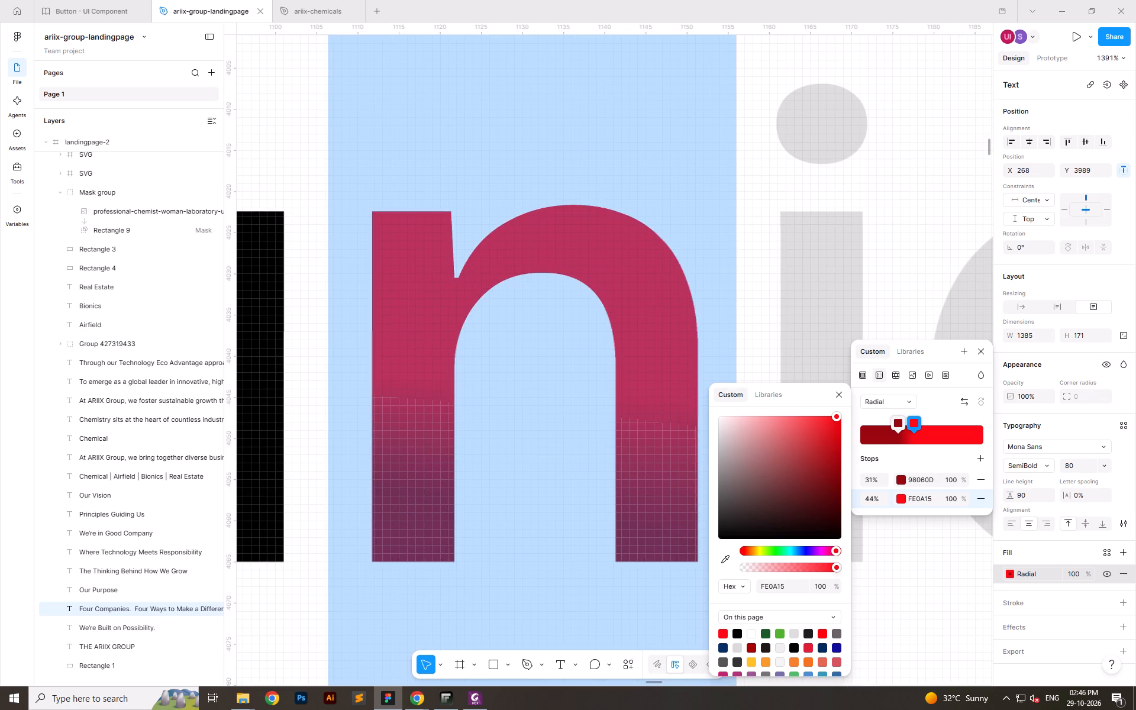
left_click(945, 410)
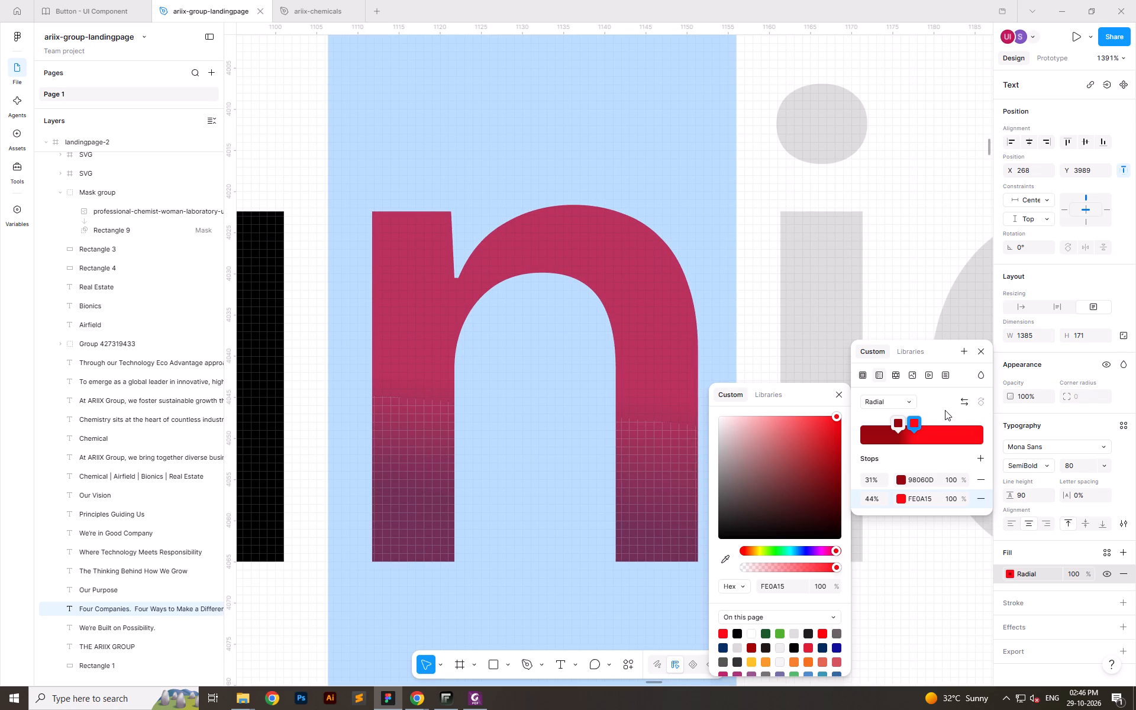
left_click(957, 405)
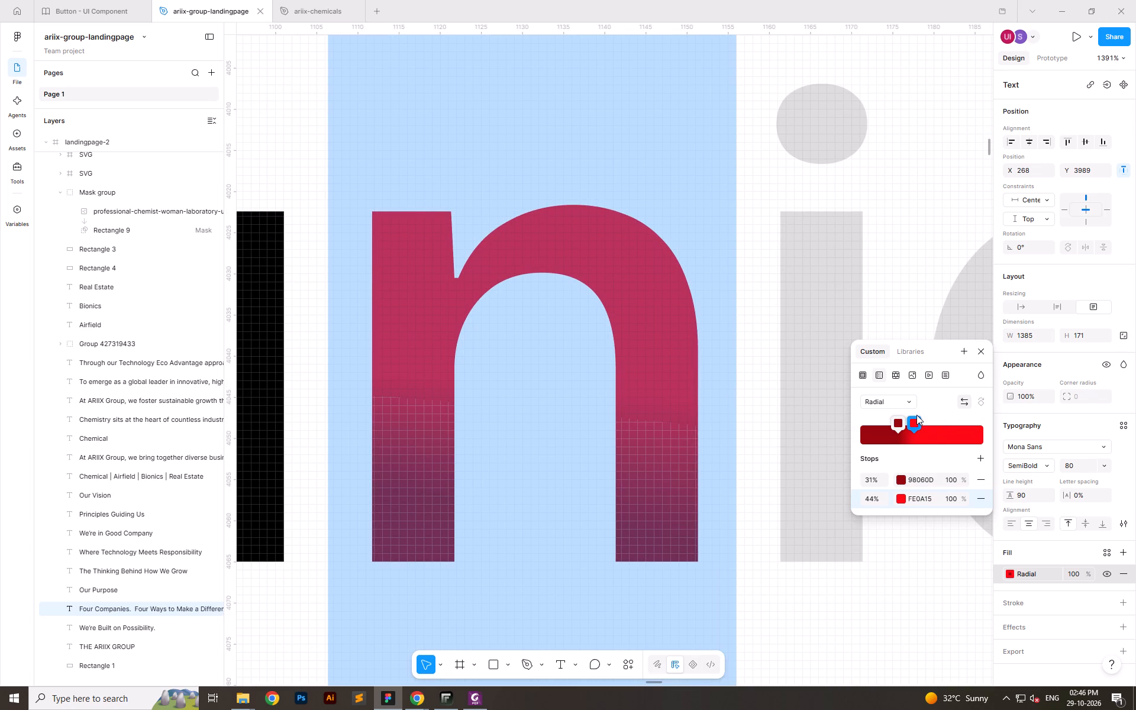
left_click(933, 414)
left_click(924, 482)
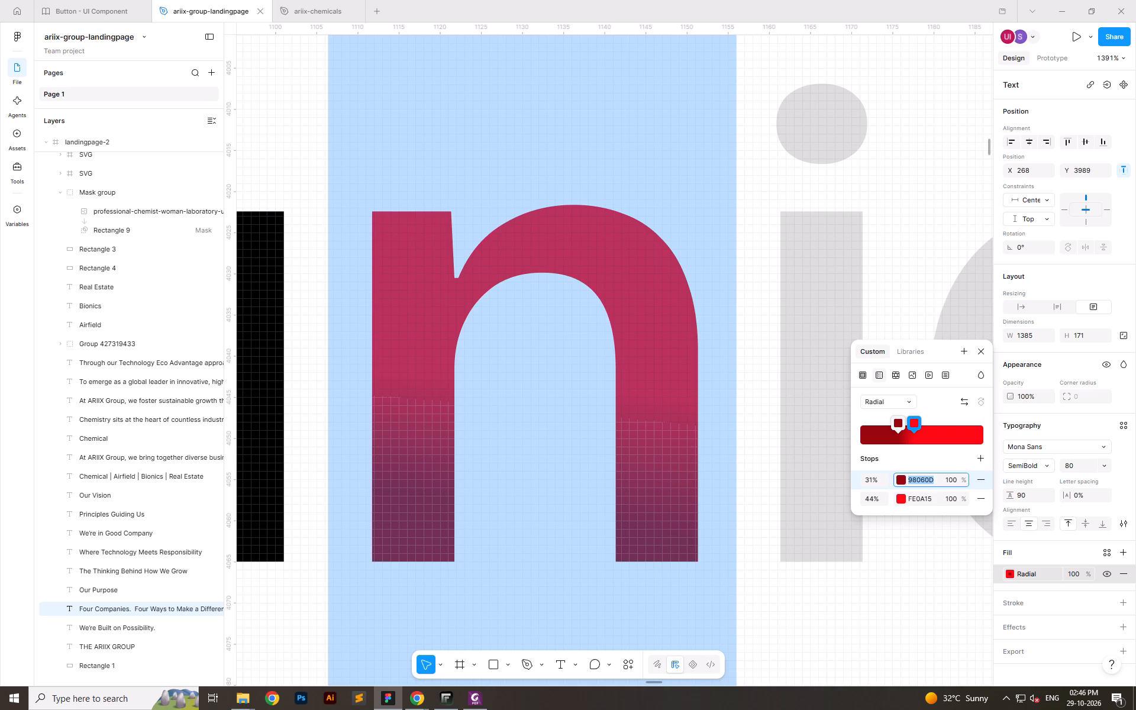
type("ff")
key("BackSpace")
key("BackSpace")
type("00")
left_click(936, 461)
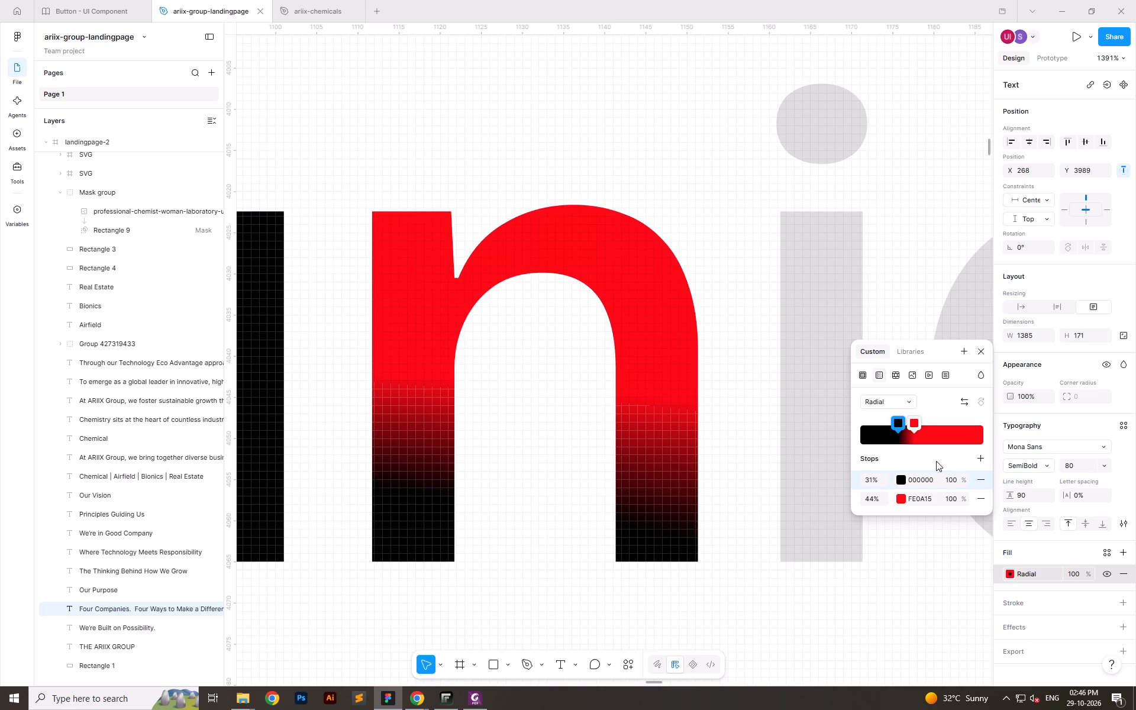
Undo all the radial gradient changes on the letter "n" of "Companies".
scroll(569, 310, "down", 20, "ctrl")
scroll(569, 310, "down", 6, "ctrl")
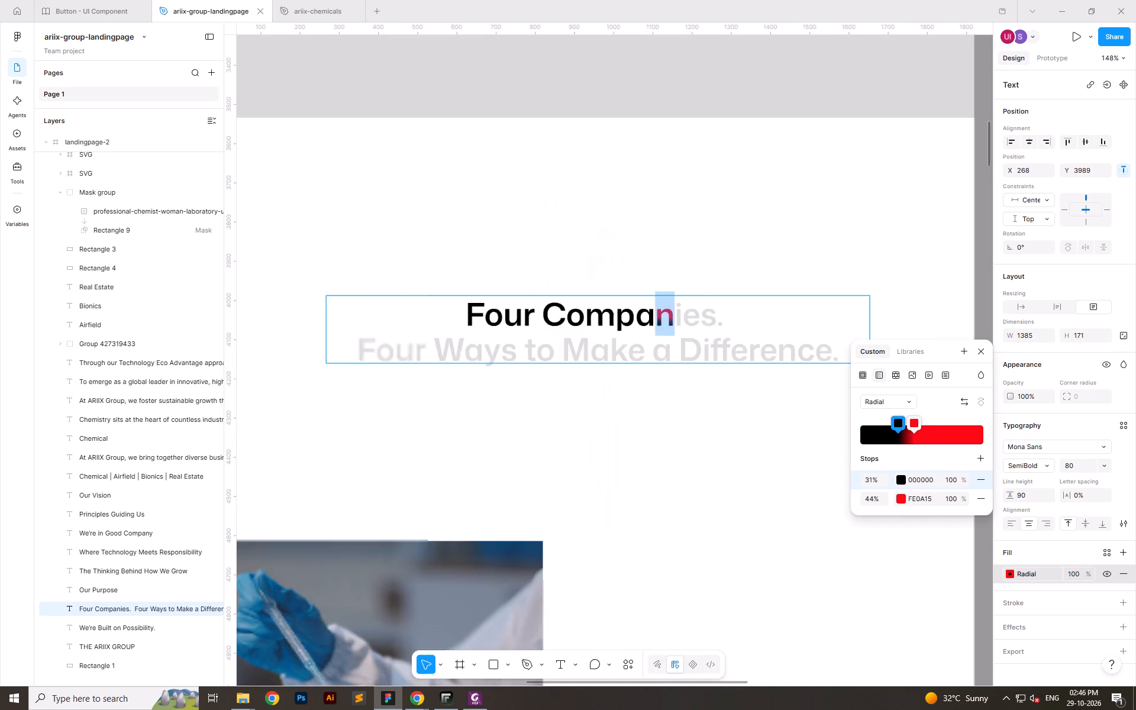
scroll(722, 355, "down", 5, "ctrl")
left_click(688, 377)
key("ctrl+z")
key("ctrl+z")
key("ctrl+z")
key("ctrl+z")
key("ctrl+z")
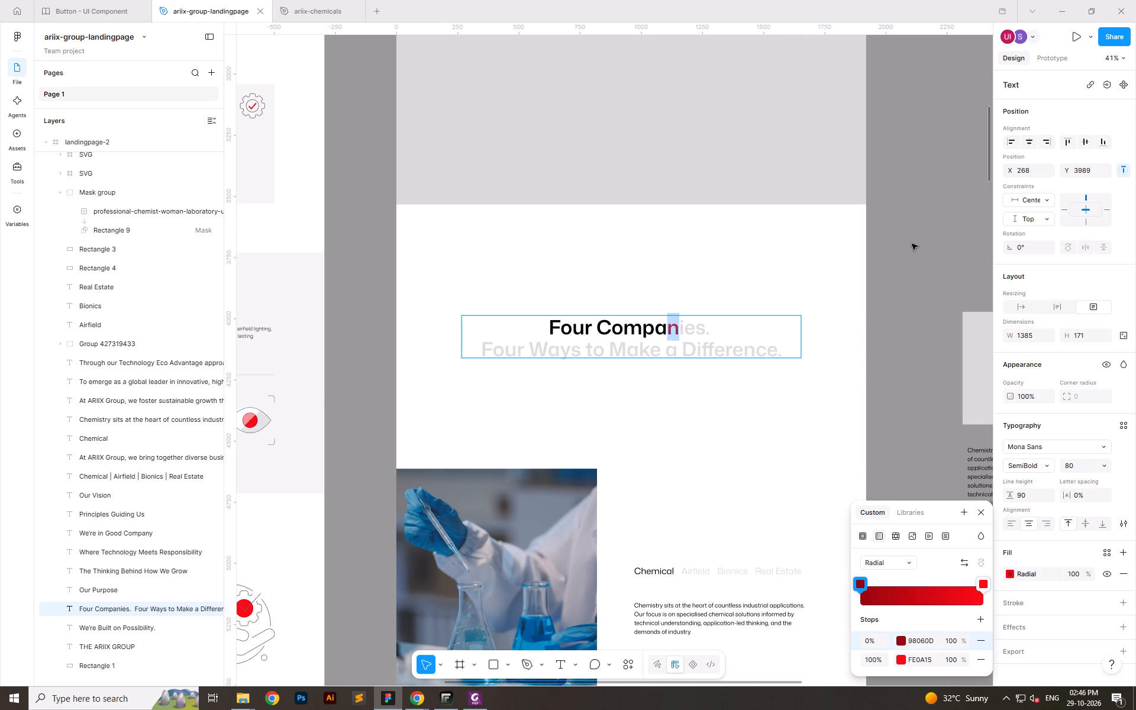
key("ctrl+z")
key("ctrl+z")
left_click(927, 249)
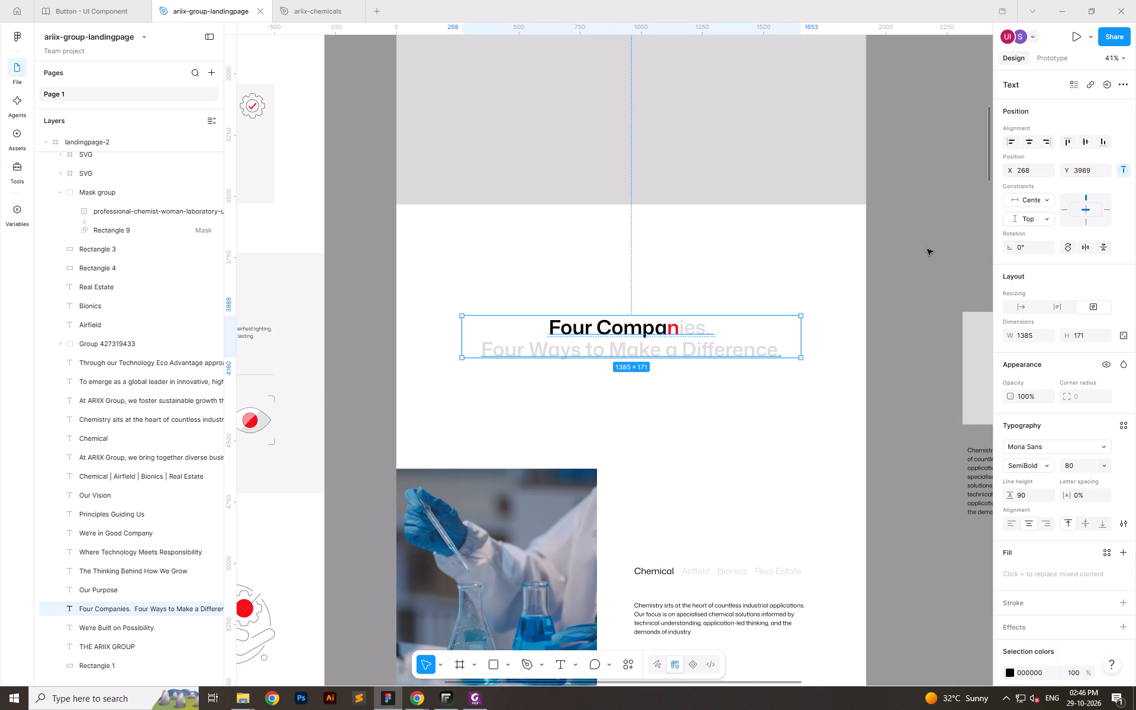
Review the landingpage-2 sections from the "Four Companies" heading down to "Growth Means Giving Back".
scroll(583, 291, "down", 9, "ctrl")
left_click(767, 455)
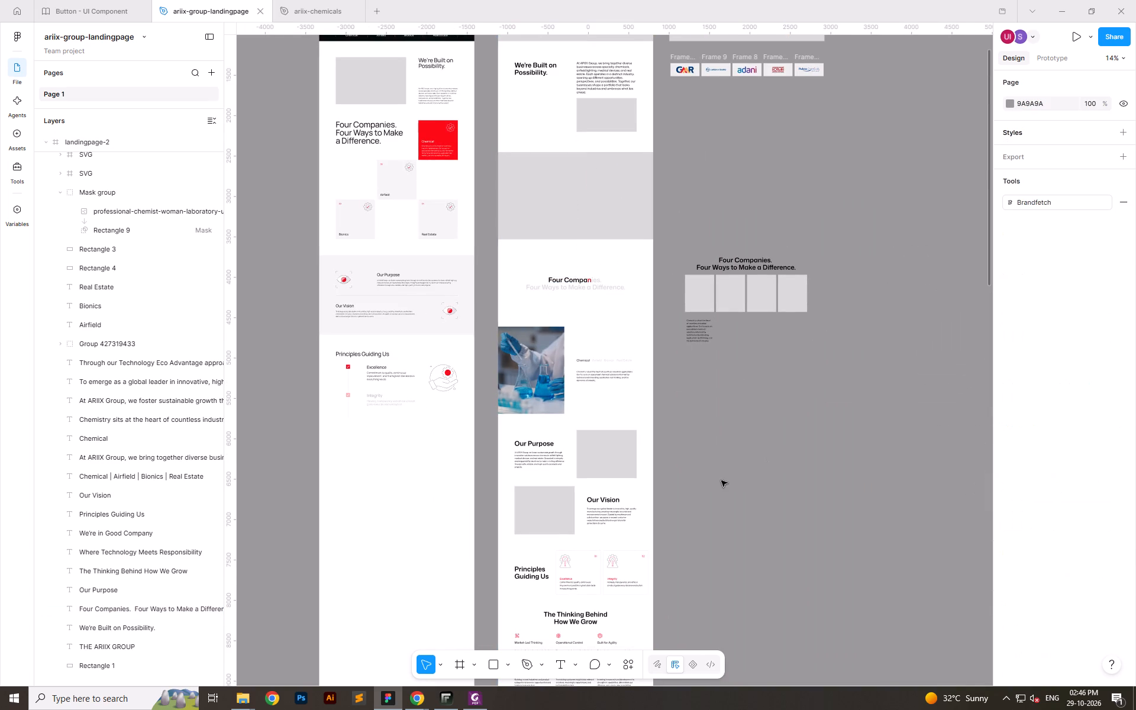
left_click(550, 281)
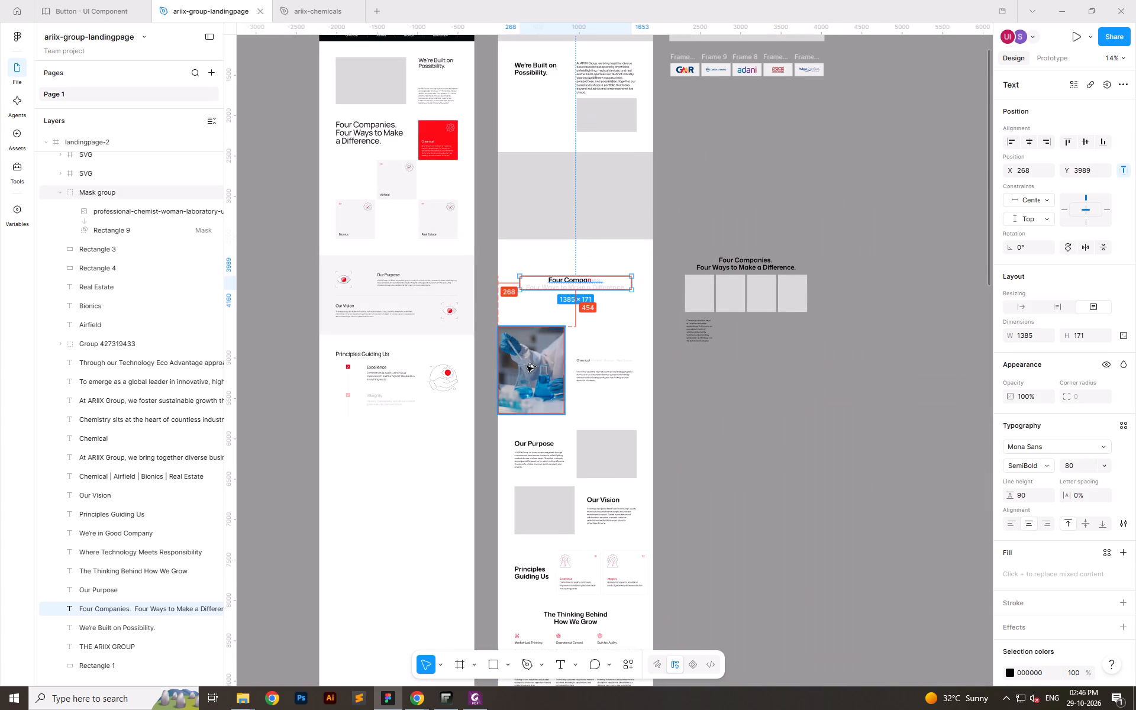
left_click(761, 418)
scroll(546, 493, "up", 6, "ctrl")
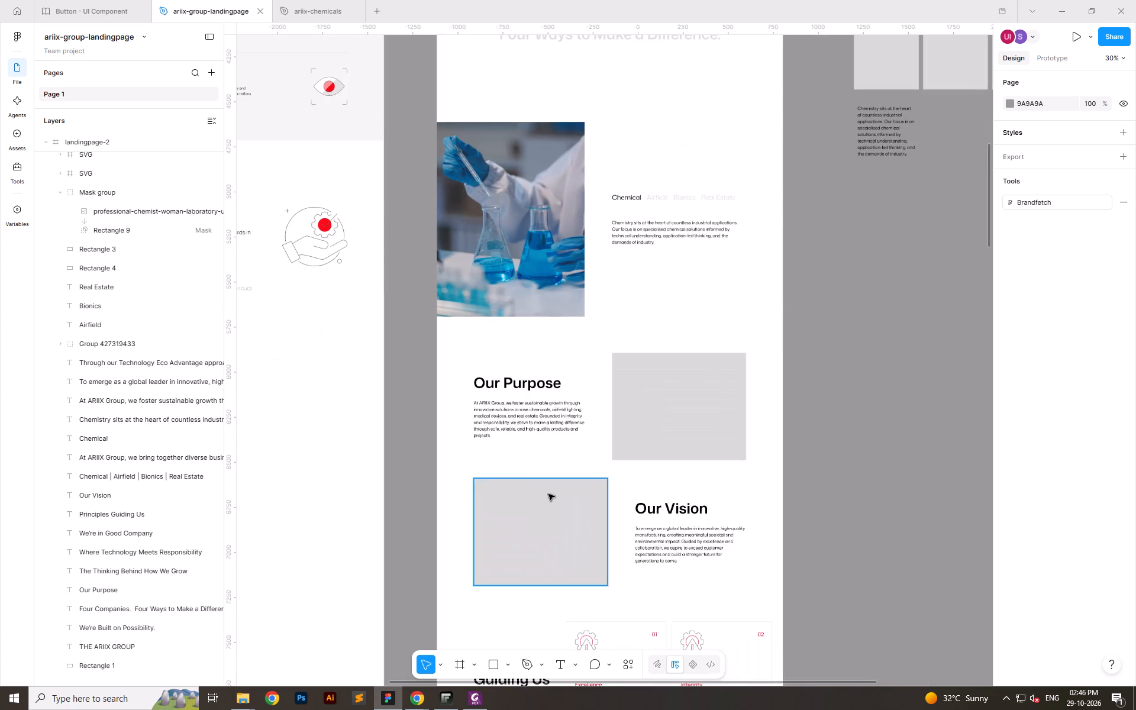
scroll(504, 361, "down", 12, "ctrl")
scroll(528, 541, "up", 6, "ctrl")
scroll(546, 311, "down", 6, "ctrl")
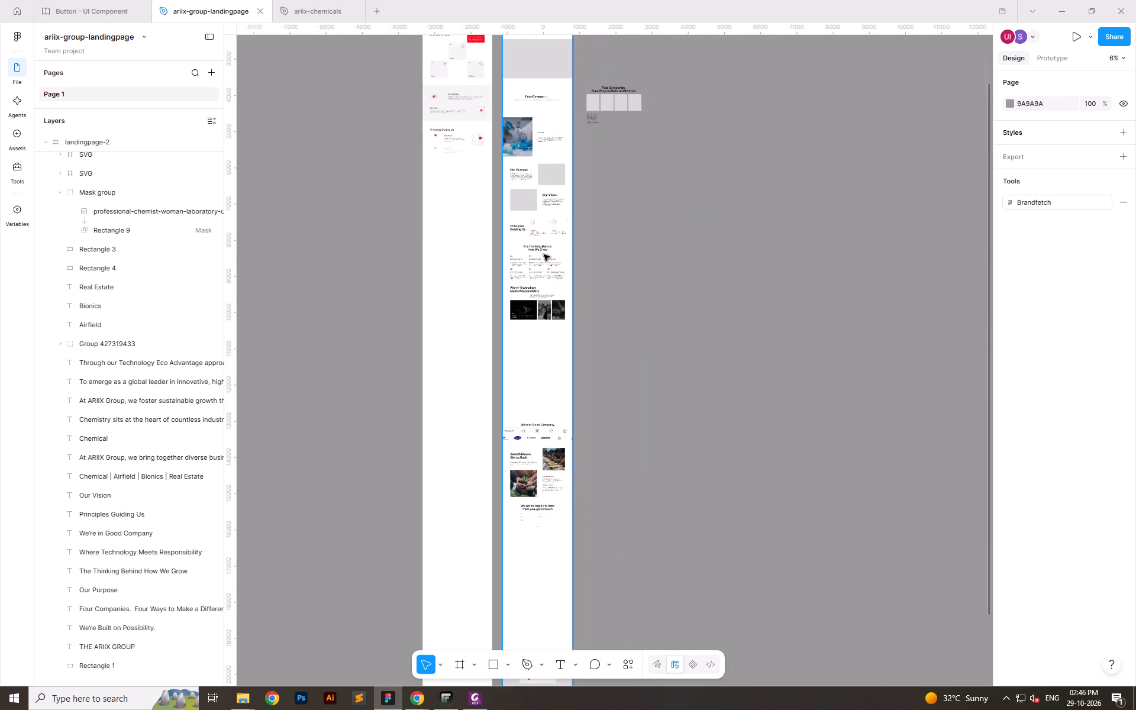
scroll(515, 434, "up", 11, "ctrl")
left_click(816, 467)
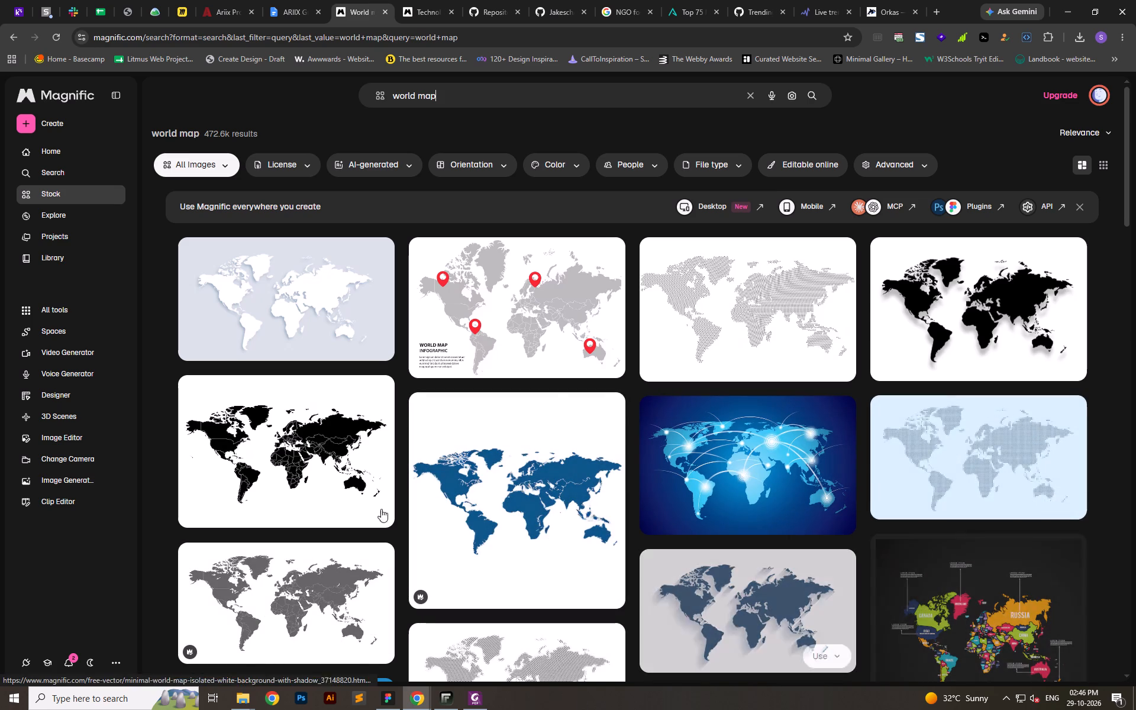
Browse the world map results and download the dark grey vector "World map illustration with borders".
scroll(424, 390, "down", 5)
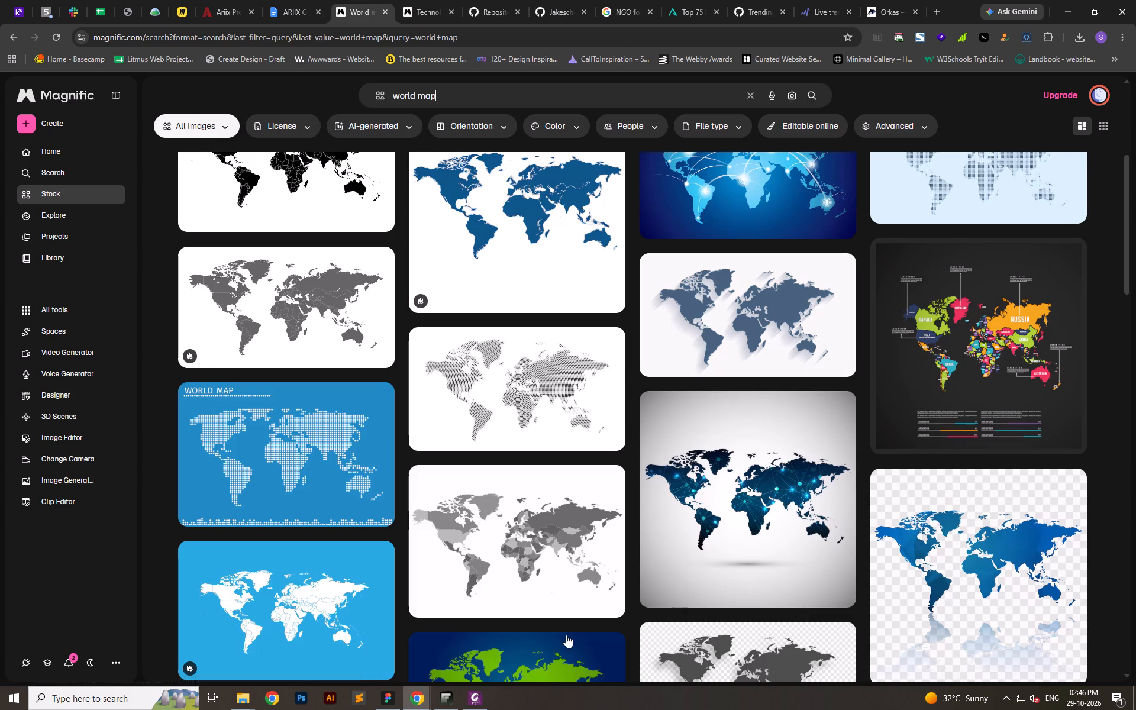
scroll(344, 403, "down", 5)
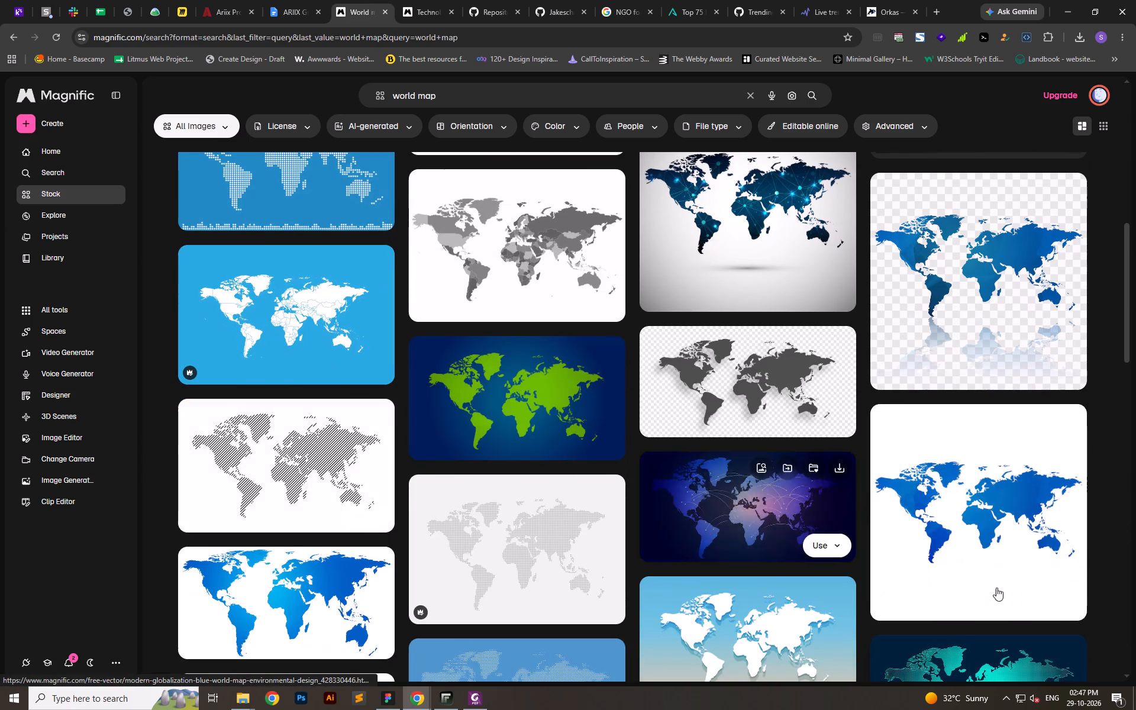
scroll(627, 476, "down", 3)
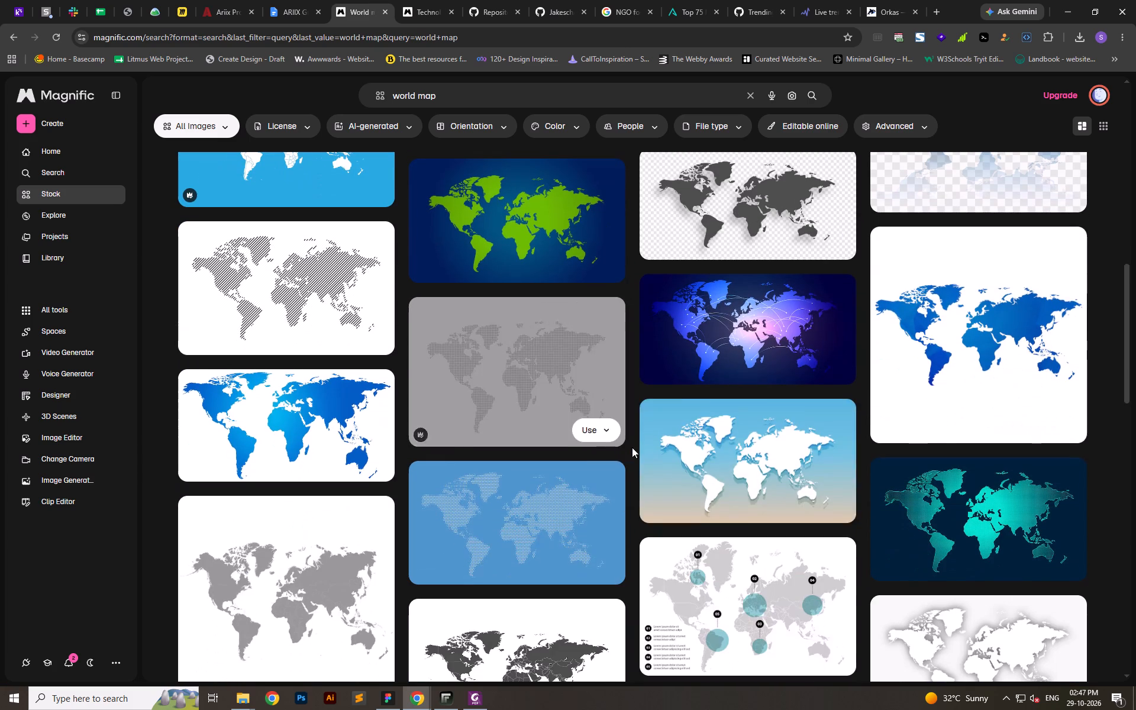
scroll(790, 453, "down", 2)
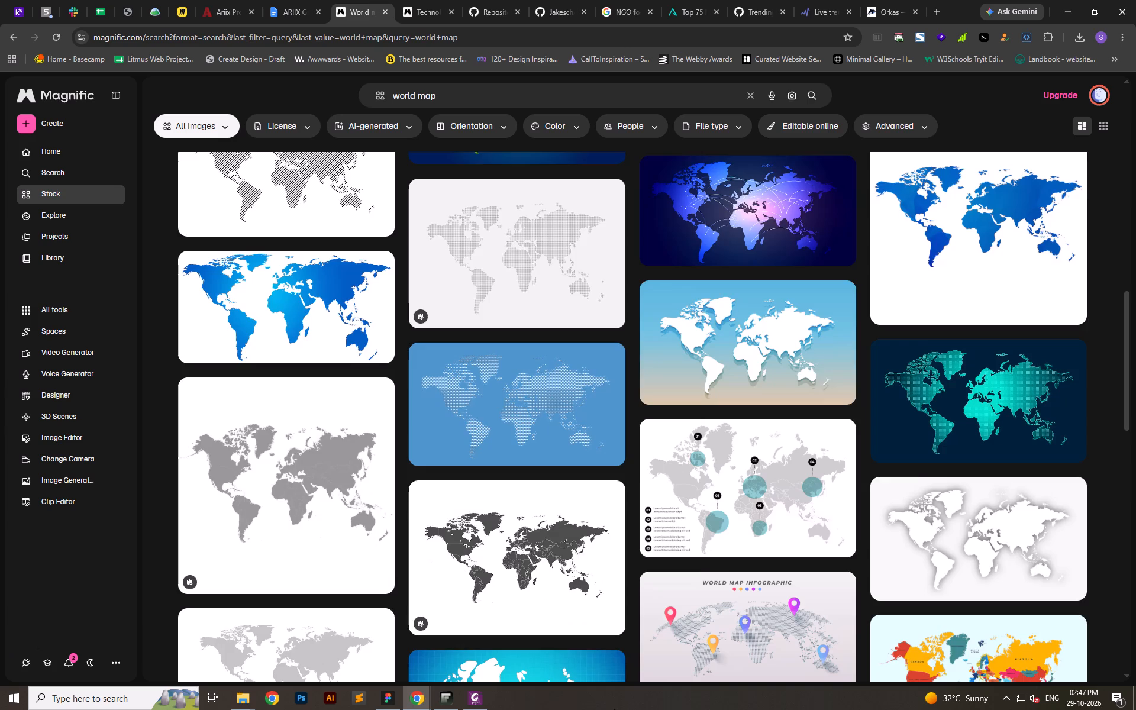
scroll(524, 481, "down", 5)
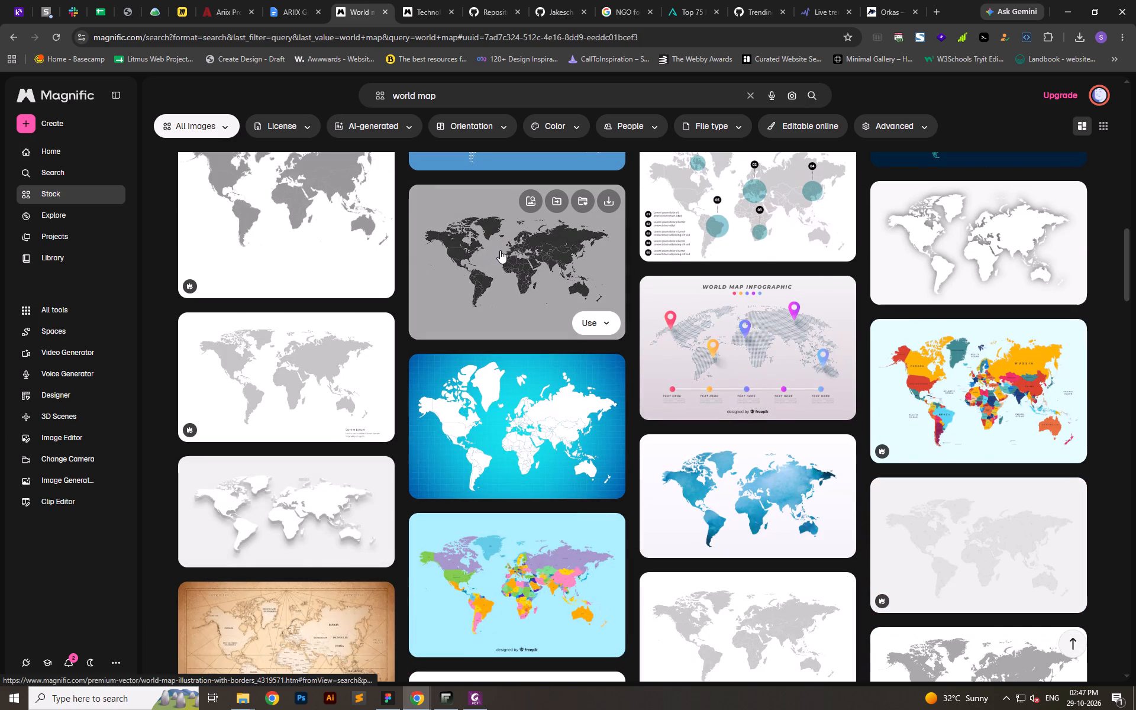
left_click(500, 250)
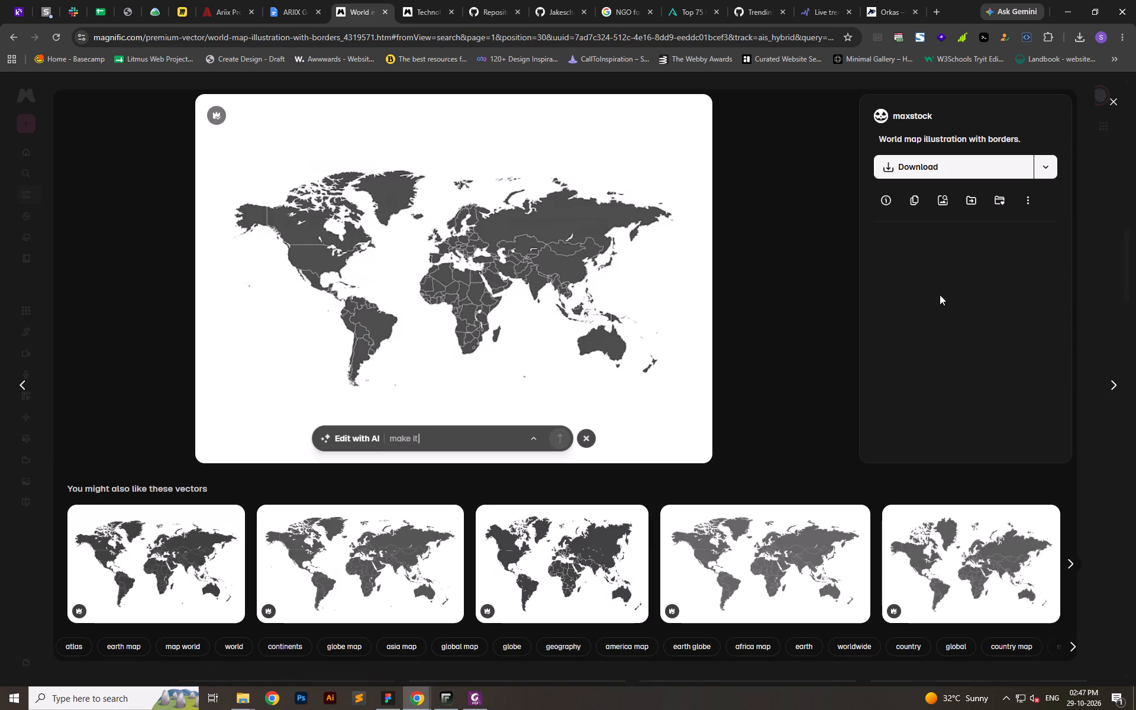
left_click(927, 157)
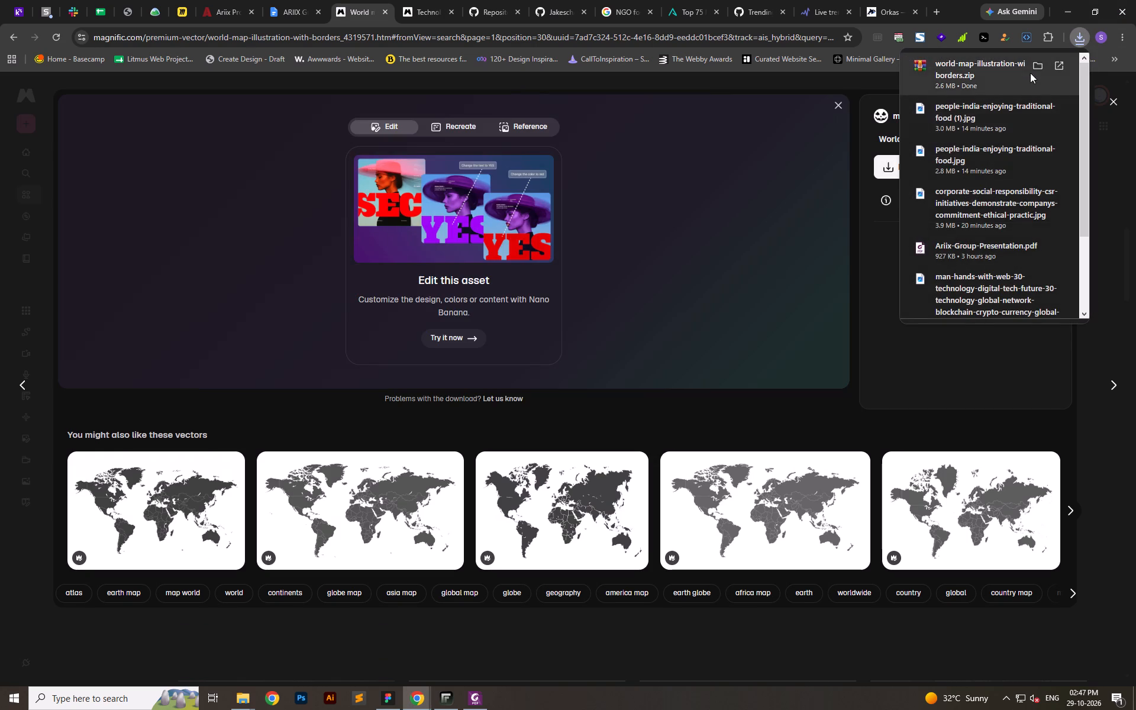
Show the downloaded world-map-illustration-with-borders.zip in its folder and extract it into a subfolder of the same name.
left_click(1034, 63)
right_click(816, 341)
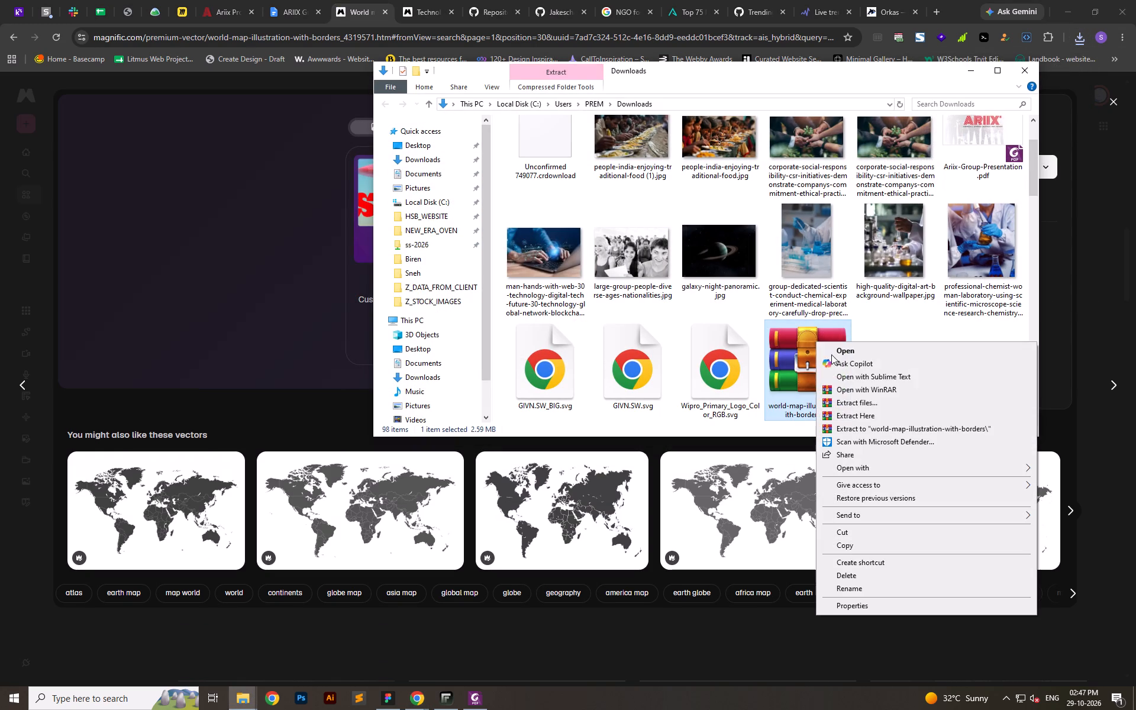
left_click(844, 422)
Open 727.eps from the extracted world-map-illustration-with-borders folder in Illustrator and dismiss the Creative Cloud repair dialog.
left_click(994, 62)
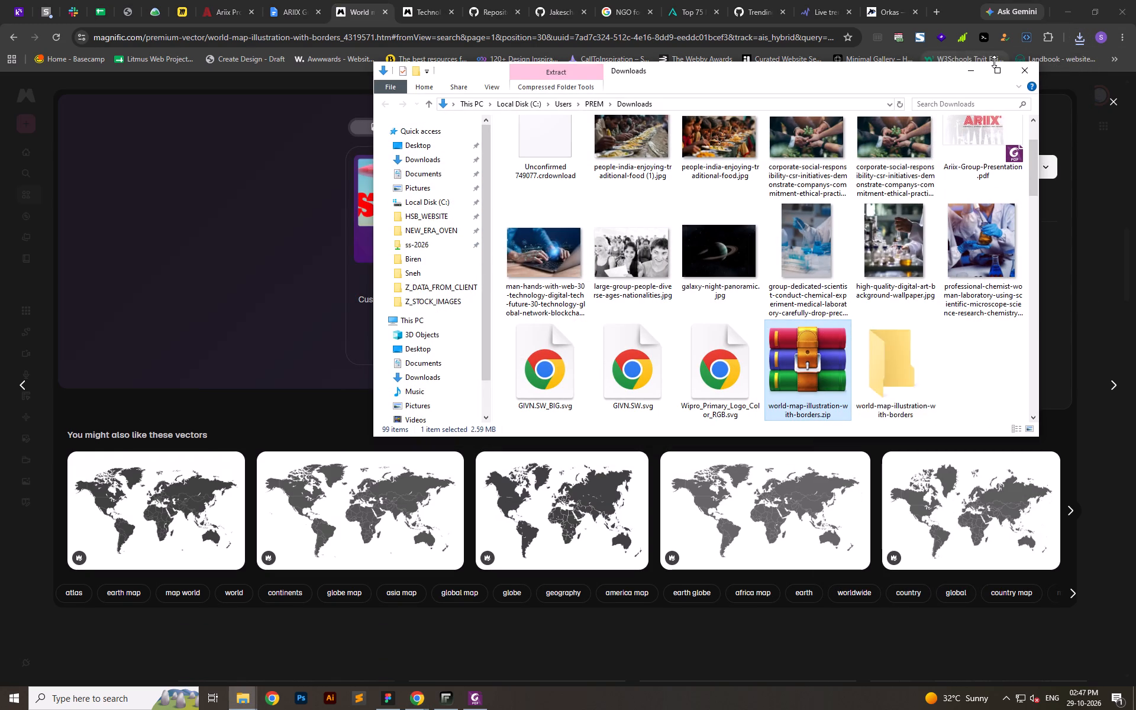
left_click(995, 68)
left_click(735, 254)
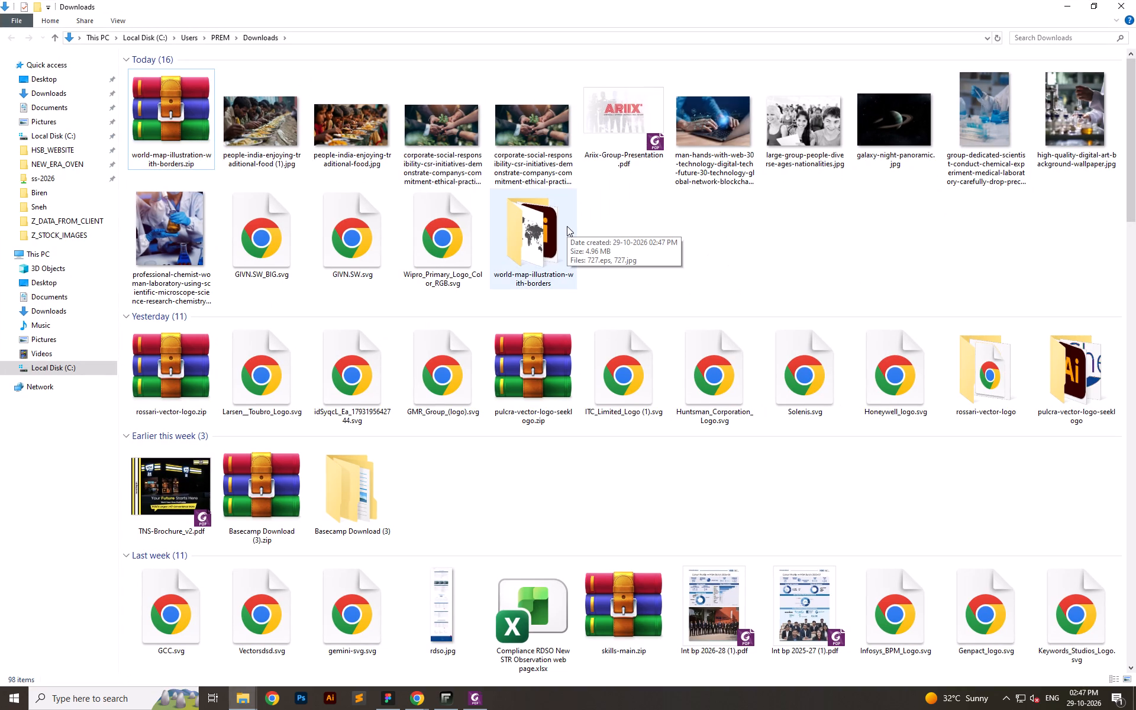
double_click(541, 239)
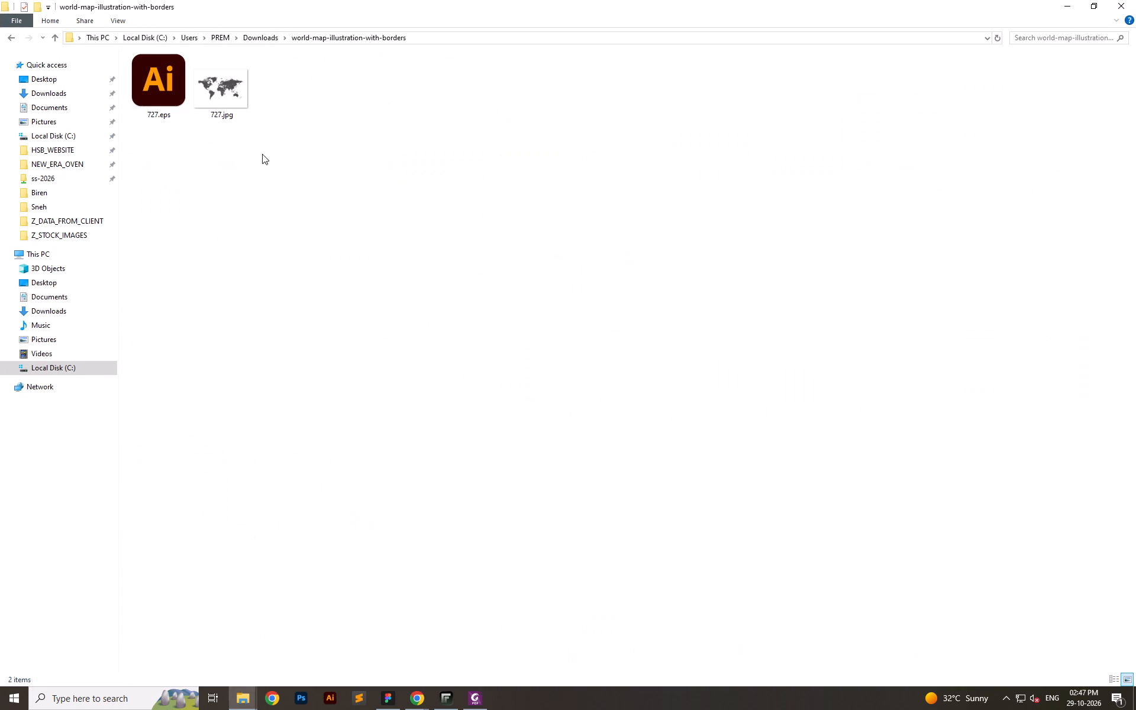
double_click(162, 111)
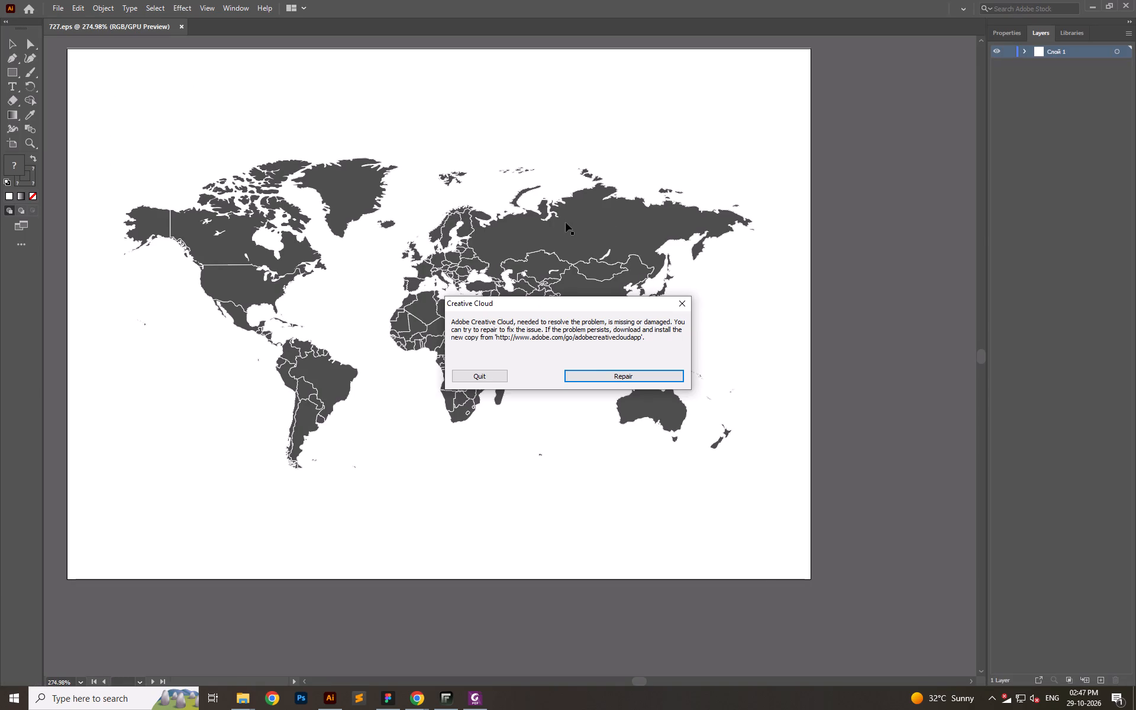
left_click(489, 383)
Isolate the world map artwork from its white background in Illustrator and copy the map group.
left_click(580, 453)
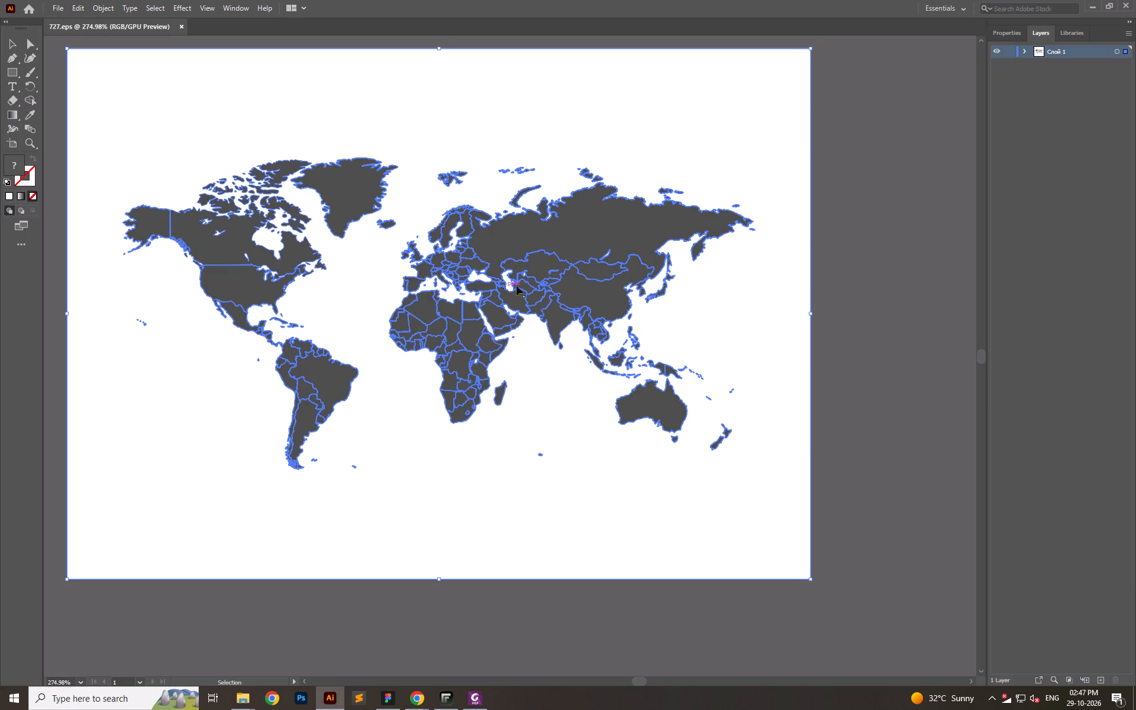
left_click(613, 263)
double_click(564, 273)
left_click(594, 287)
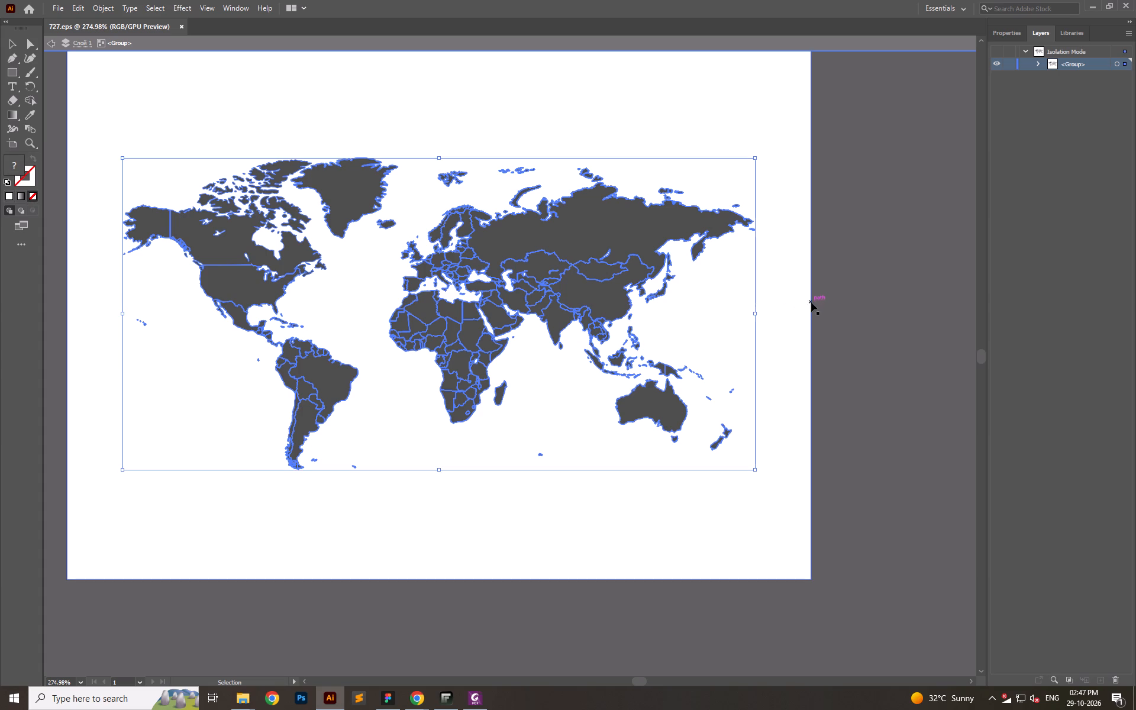
key("ctrl+c")
Switch to Figma and paste the world map into landingpage-2's blank area above "We're in Good Company".
left_click(401, 699)
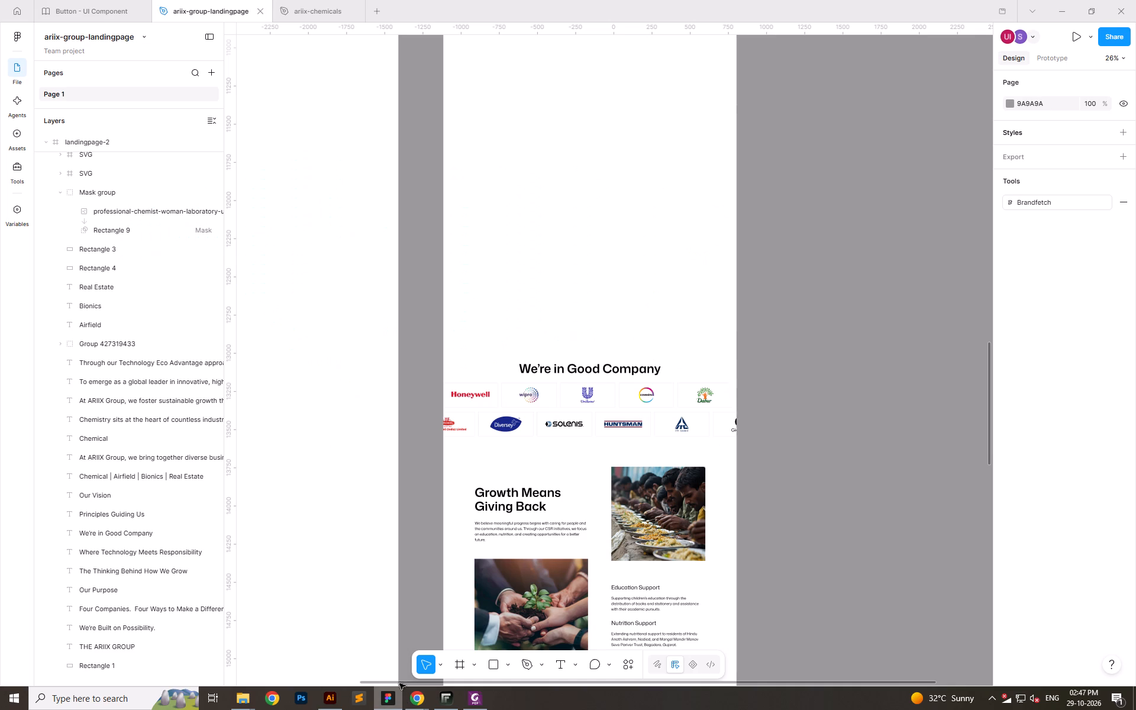
scroll(509, 385, "down", 6, "ctrl")
scroll(566, 308, "up", 6, "ctrl")
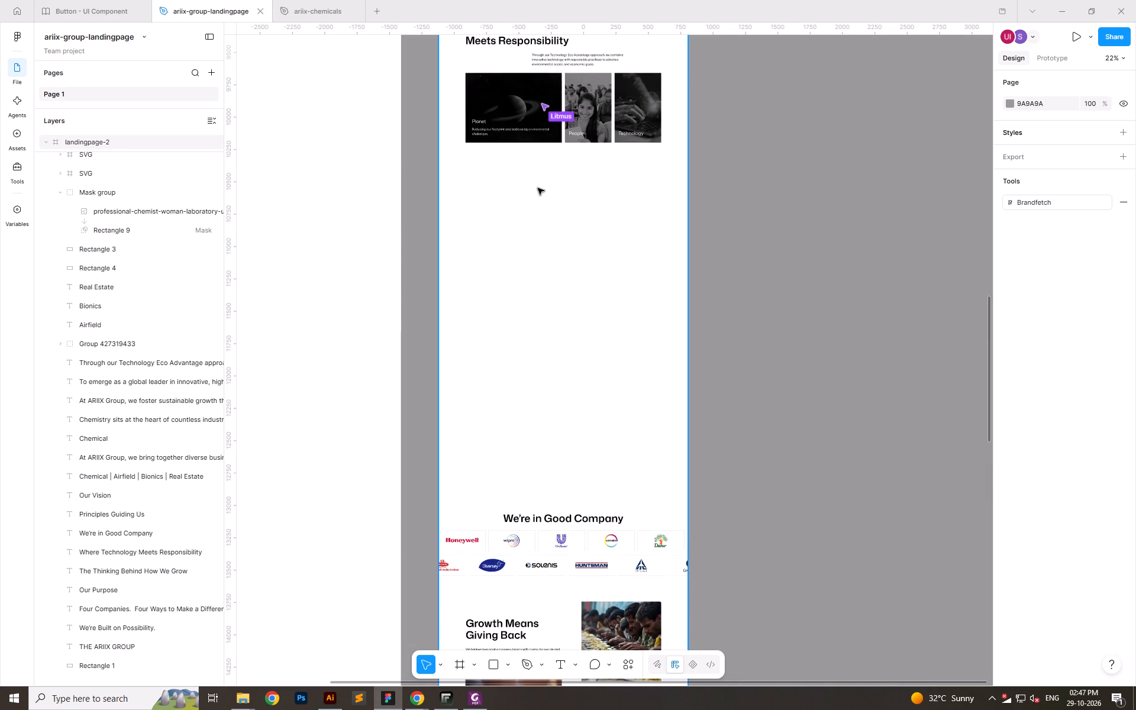
key("ctrl+v")
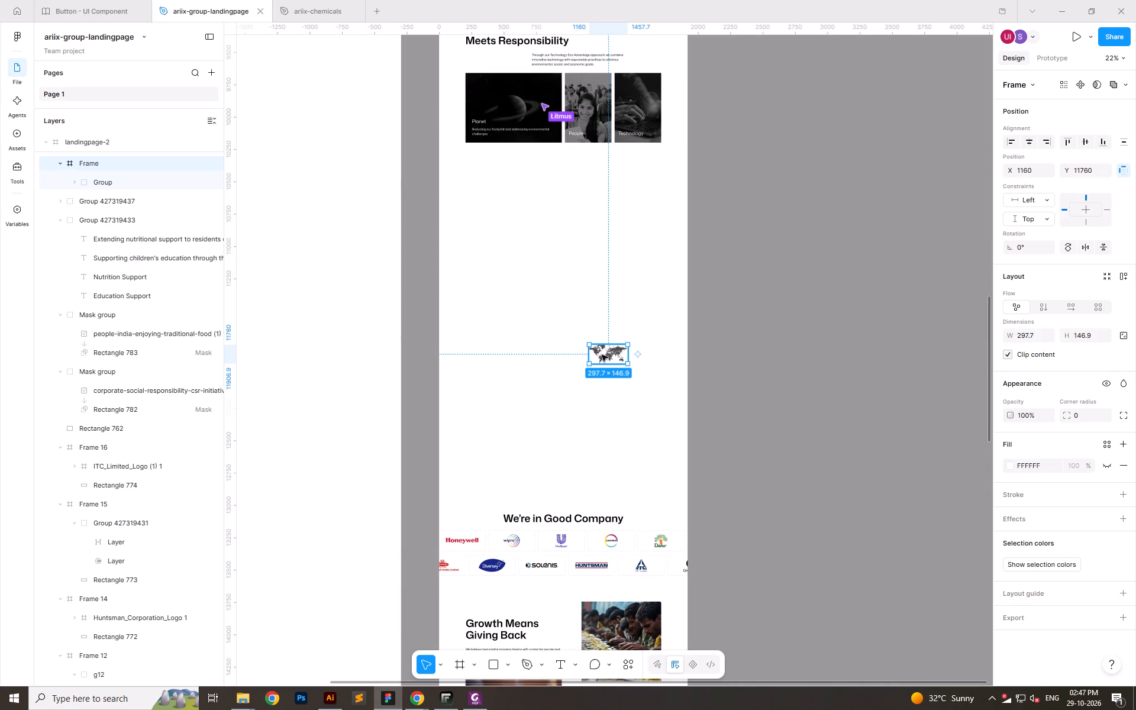
Enlarge the pasted map frame, lock its proportions, set its width to 1920 and move it up to about Y 10823.
left_click_drag(587, 353, 487, 357, "shift")
left_click(1128, 339)
left_click(1041, 334)
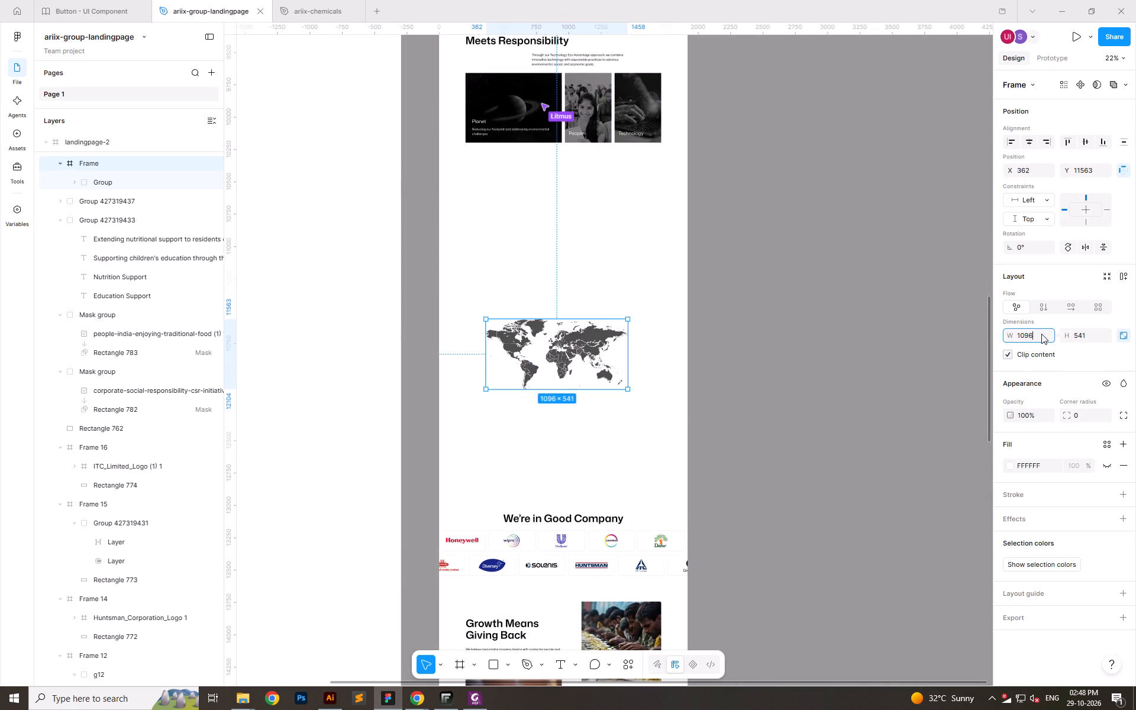
type("1920")
key("Return")
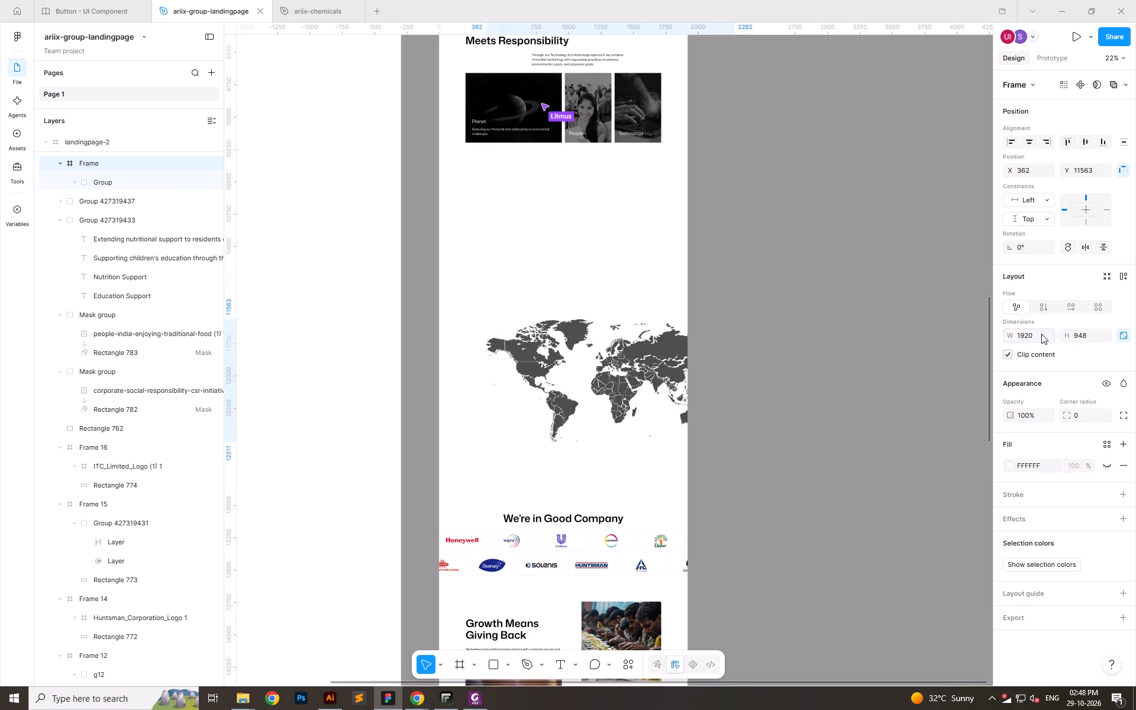
left_click_drag(632, 373, 590, 277)
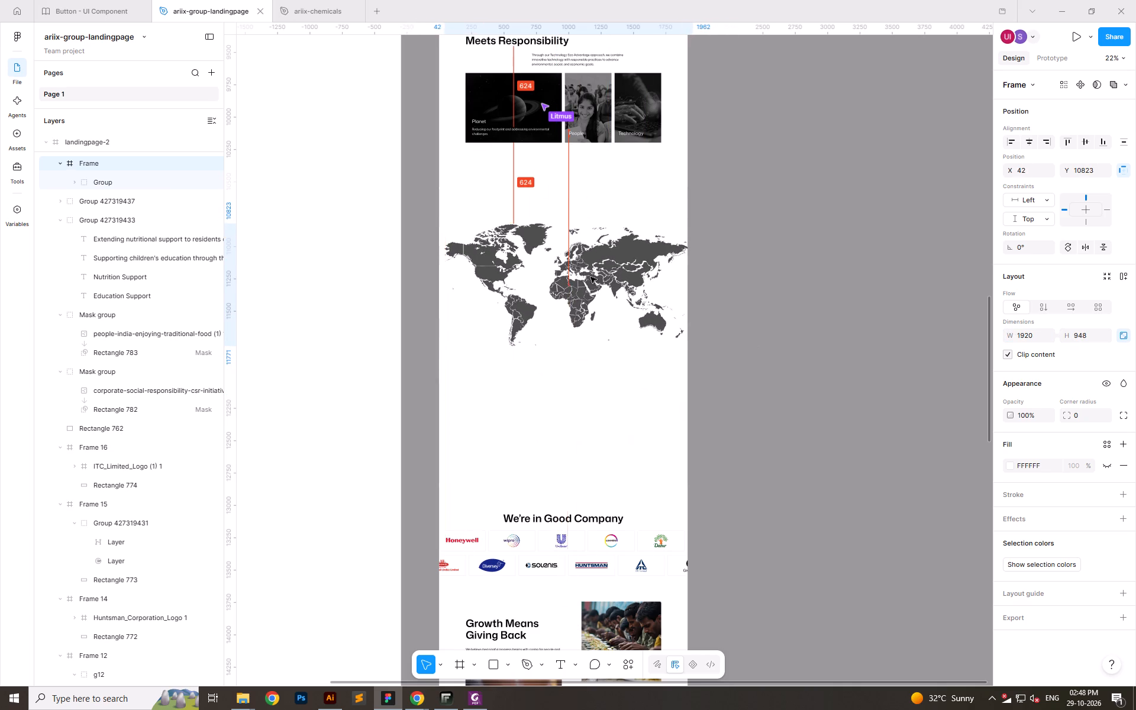
left_click_drag(590, 277, 587, 277)
Set the map frame's width to 1512, centre it horizontally and place it just above "We're in Good Company" at Y 12109.
left_click(1025, 331)
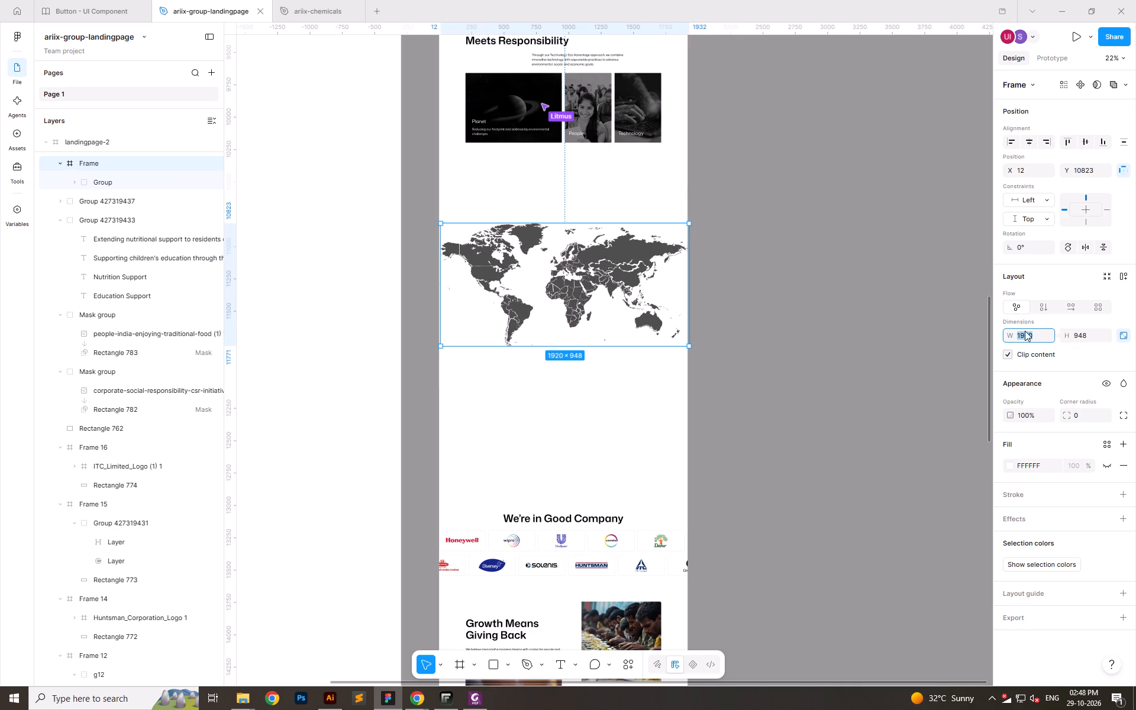
type("1512")
key("Return")
left_click(1031, 140)
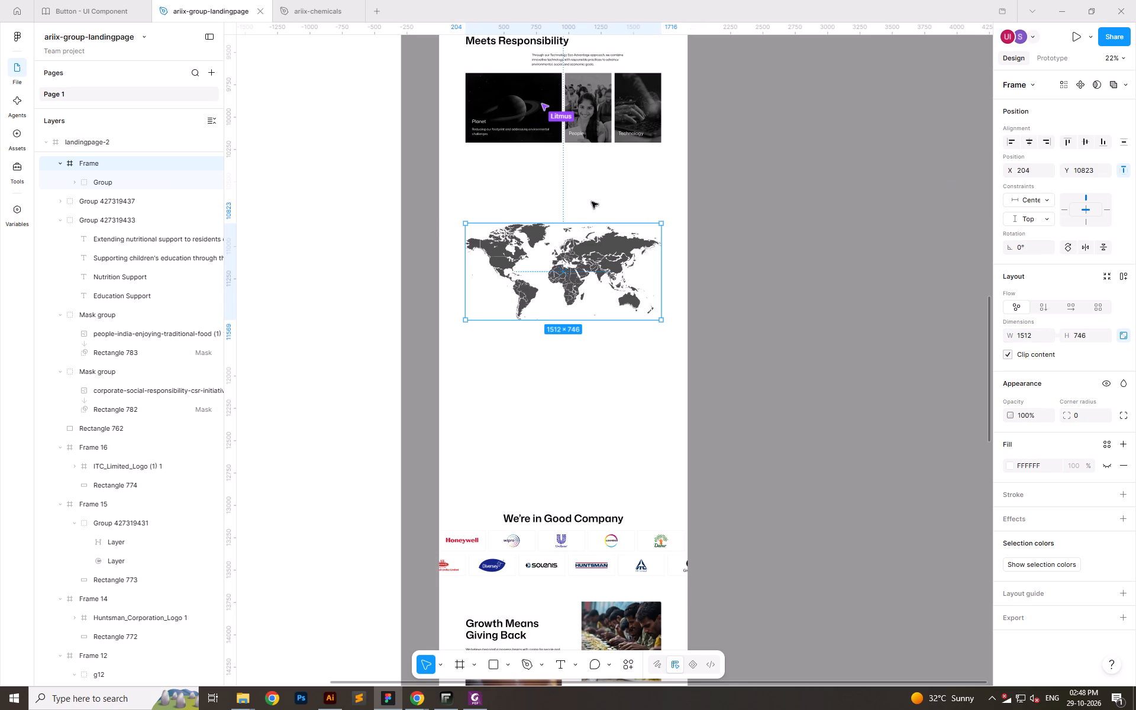
left_click_drag(583, 241, 583, 385)
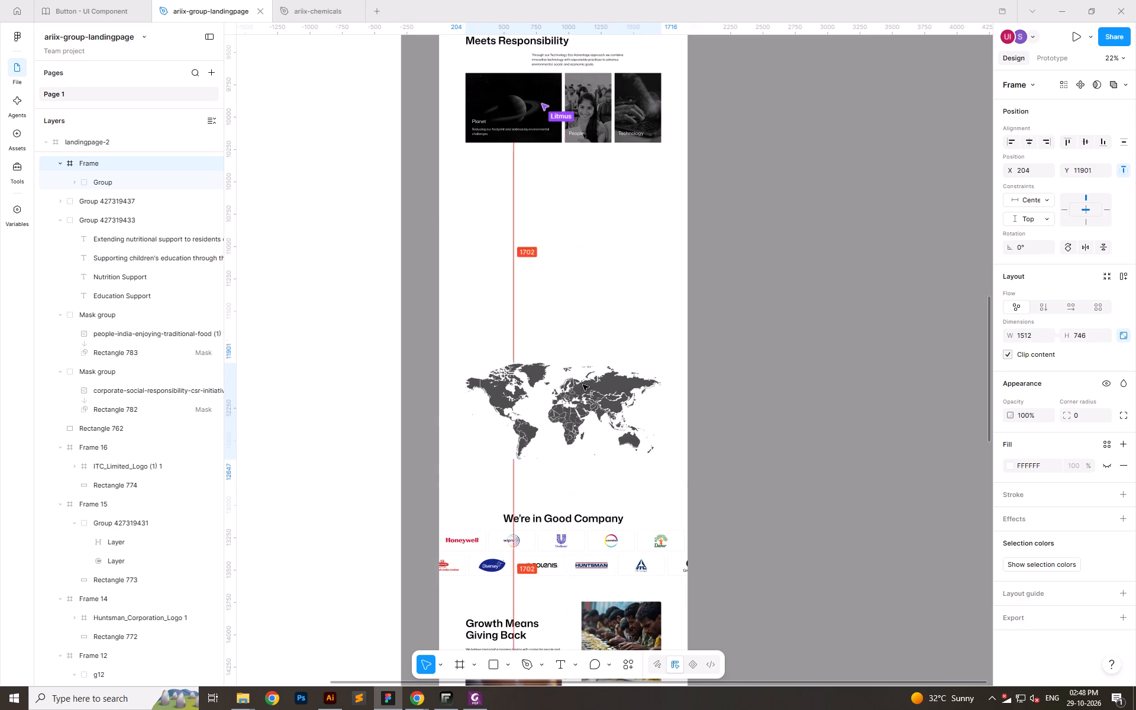
left_click_drag(583, 385, 579, 409)
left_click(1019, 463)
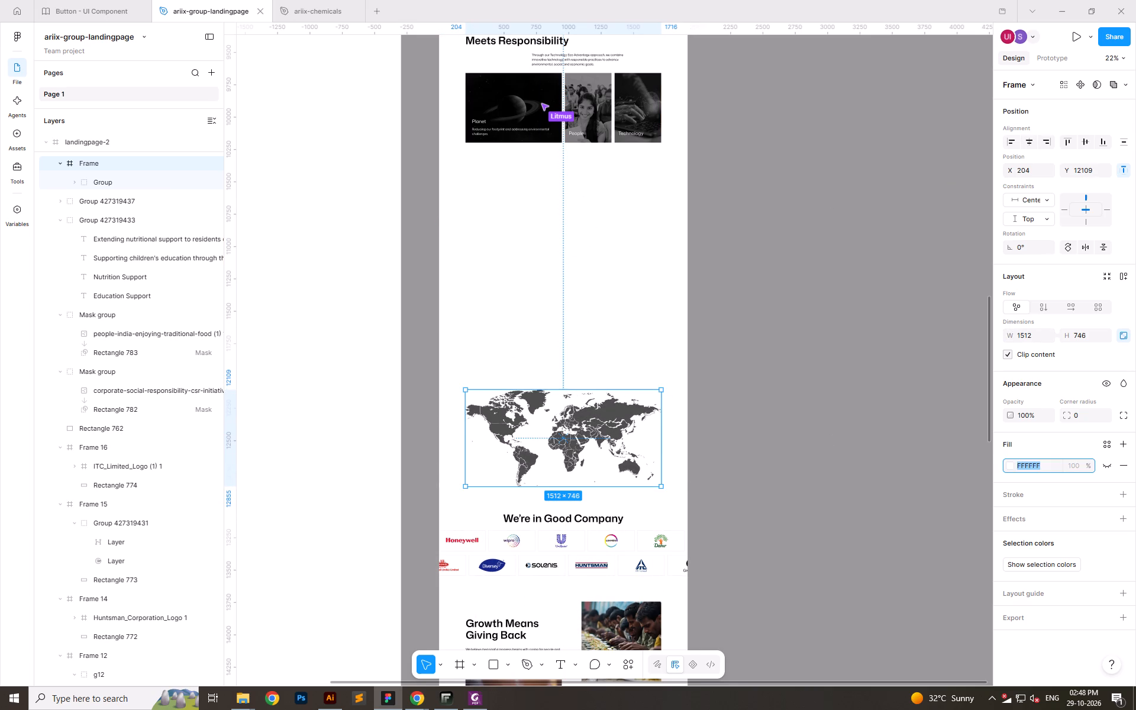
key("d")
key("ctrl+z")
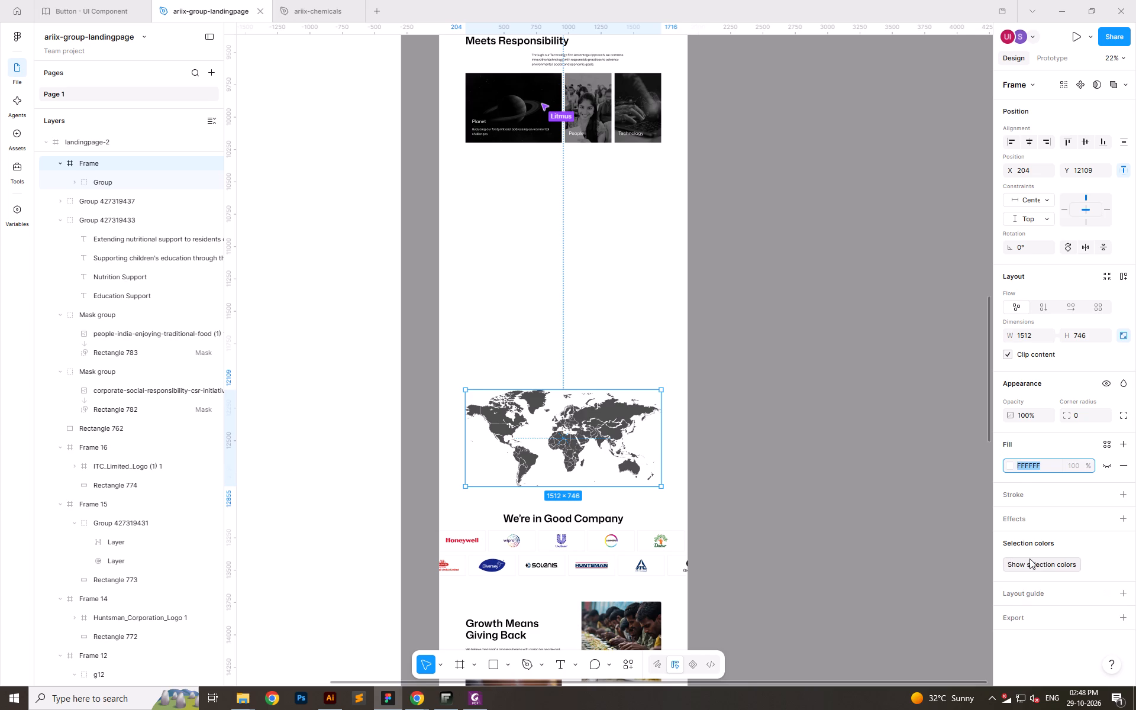
Recolour the world map's dark grey country shapes to DDDDDD, and lighten them further to EEEEEE.
left_click(1029, 559)
left_click(1038, 561)
type("dd")
key("Return")
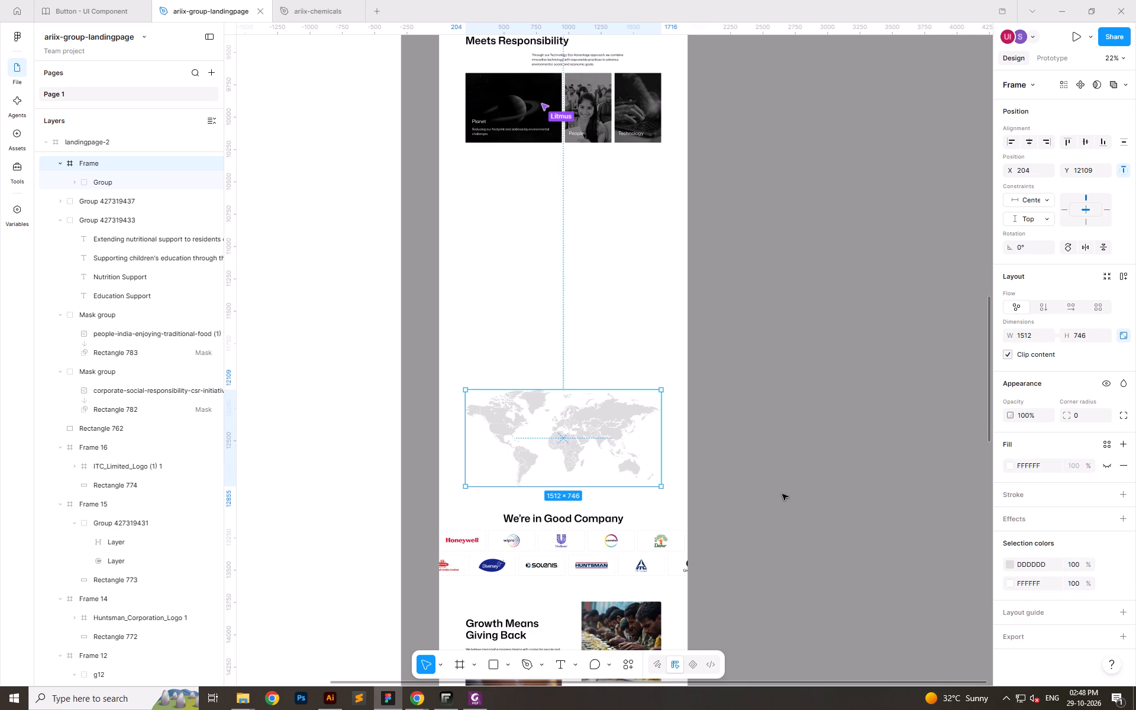
left_click(1047, 564)
type("ee")
key("Return")
left_click(816, 402)
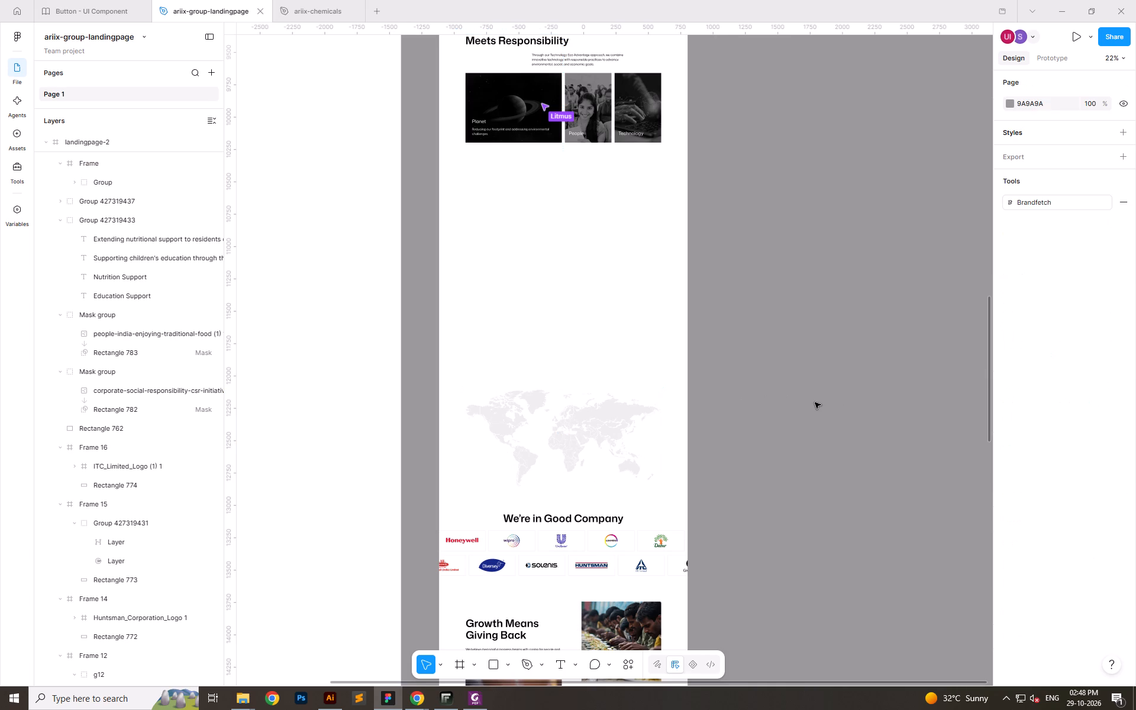
scroll(611, 463, "up", 12, "ctrl")
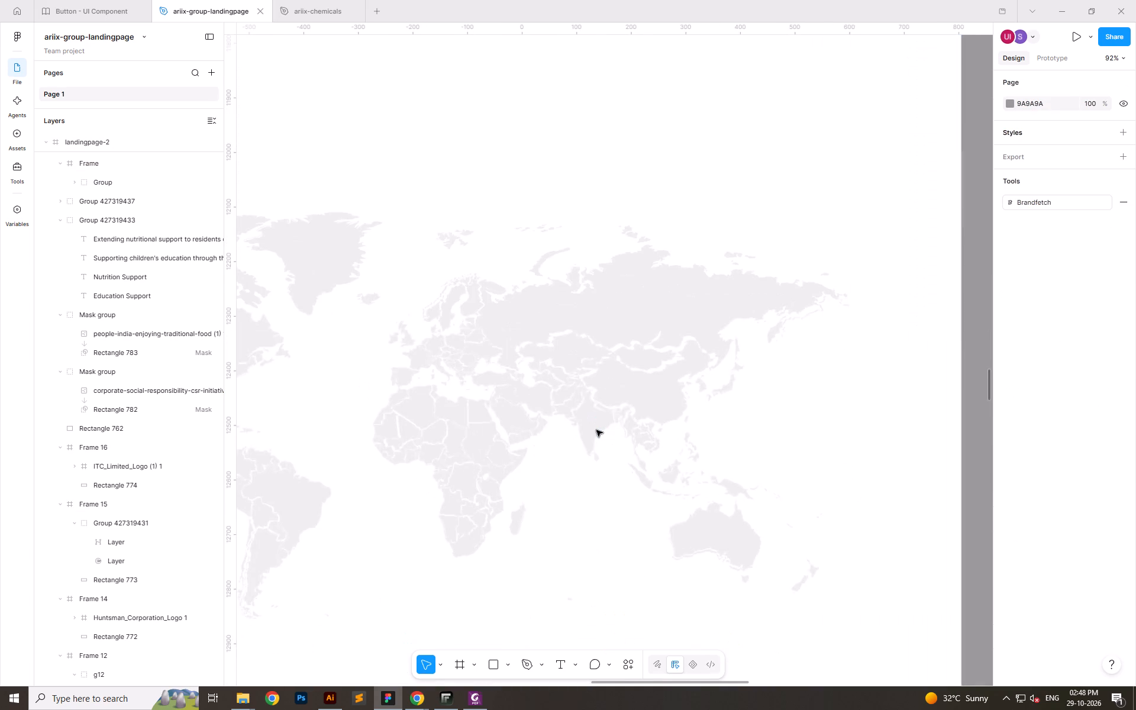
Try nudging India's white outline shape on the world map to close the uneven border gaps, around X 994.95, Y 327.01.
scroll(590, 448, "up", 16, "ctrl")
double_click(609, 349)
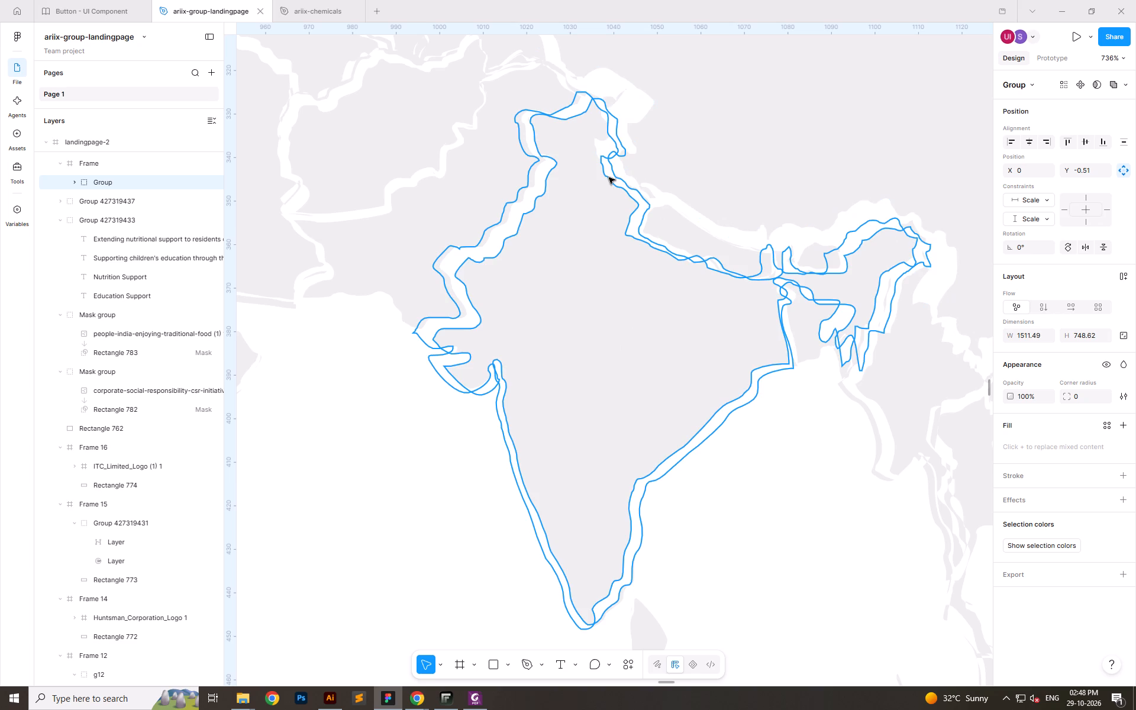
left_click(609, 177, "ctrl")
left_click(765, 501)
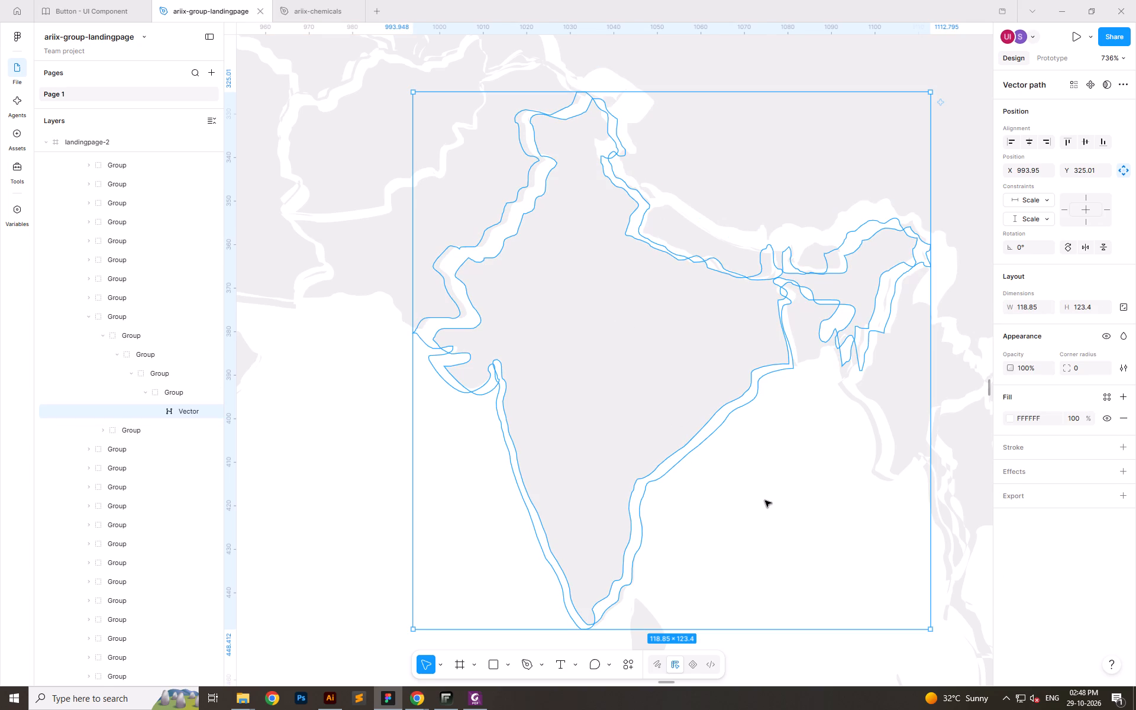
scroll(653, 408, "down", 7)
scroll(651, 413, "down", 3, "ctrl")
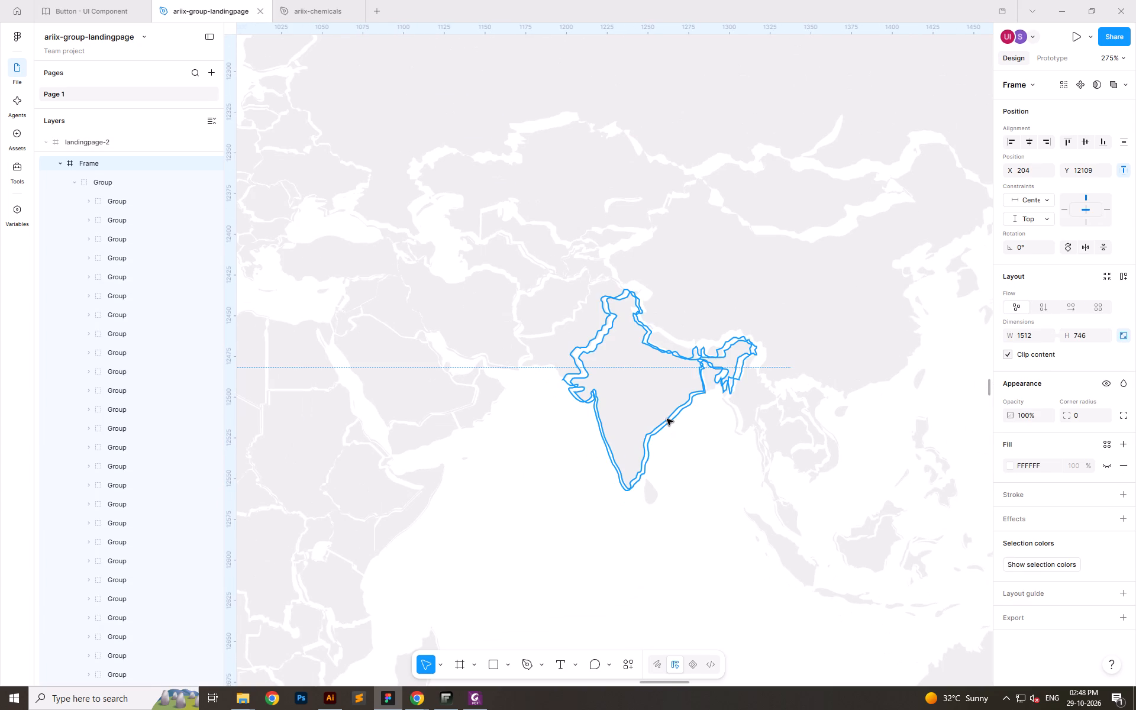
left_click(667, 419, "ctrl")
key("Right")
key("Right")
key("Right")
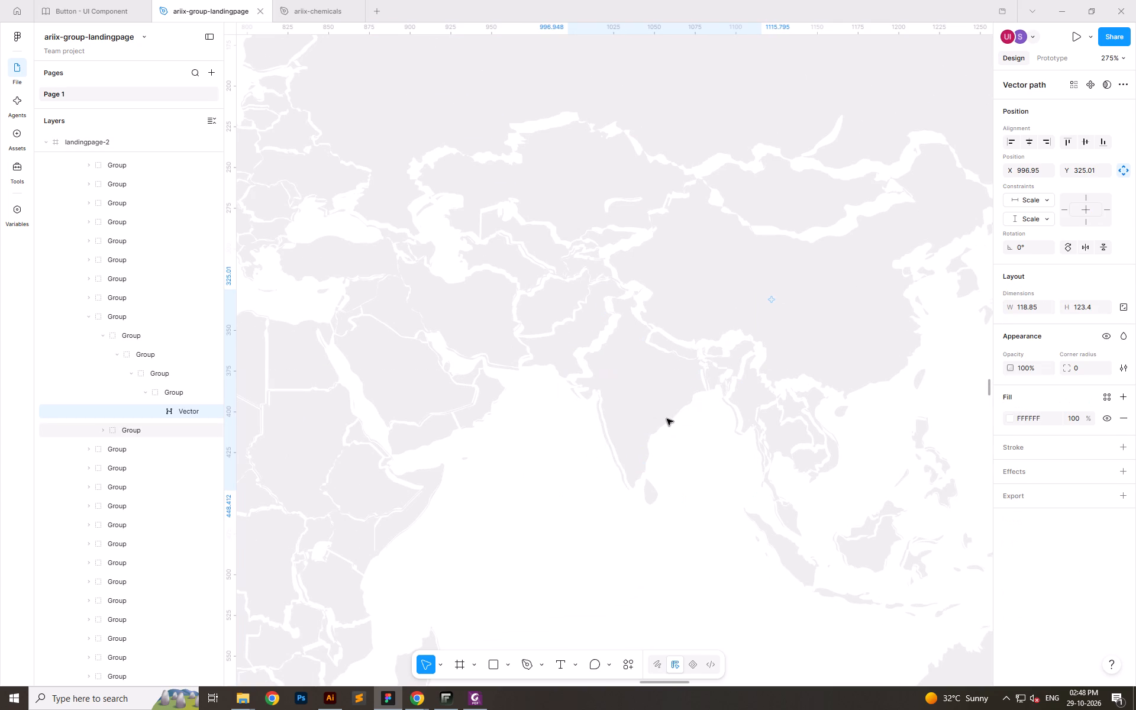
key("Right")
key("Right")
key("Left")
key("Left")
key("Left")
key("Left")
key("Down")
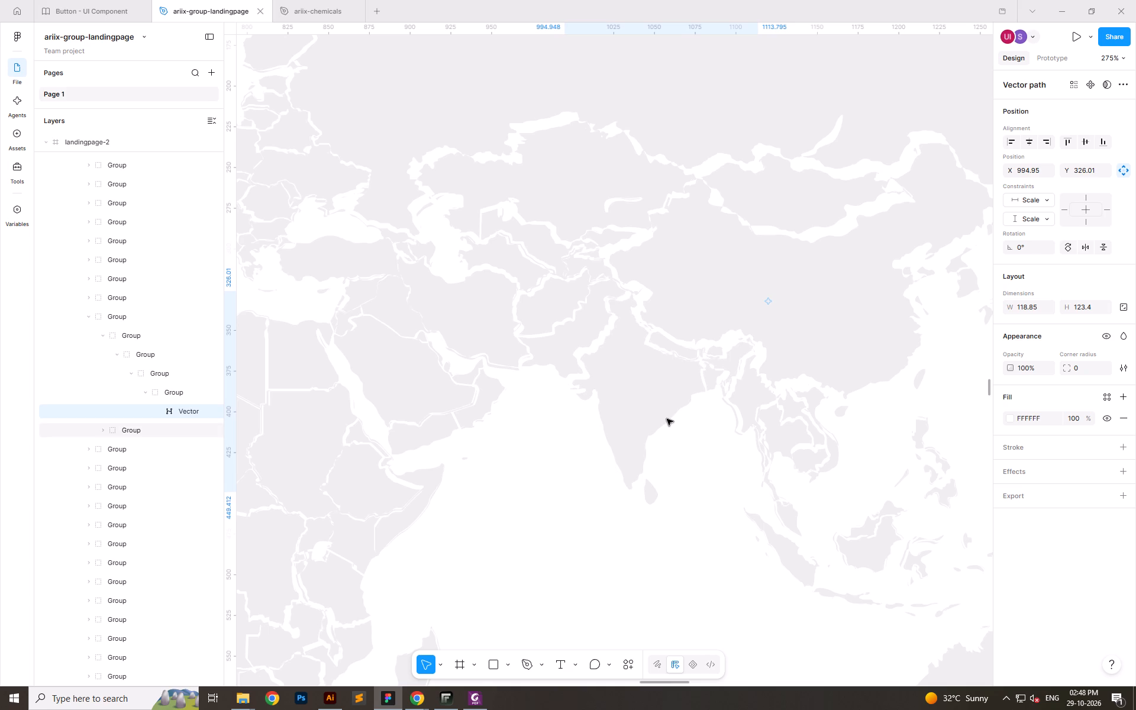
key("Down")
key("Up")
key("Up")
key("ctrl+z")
Delete the light-grey world map frame above "We're in Good Company" in landingpage-2.
scroll(590, 412, "down", 6, "ctrl")
scroll(606, 359, "up", 1, "ctrl")
scroll(630, 356, "down", 6, "ctrl")
scroll(772, 395, "down", 5, "ctrl")
scroll(498, 371, "up", 6, "ctrl")
scroll(663, 347, "down", 1, "ctrl")
scroll(732, 342, "up", 9, "ctrl")
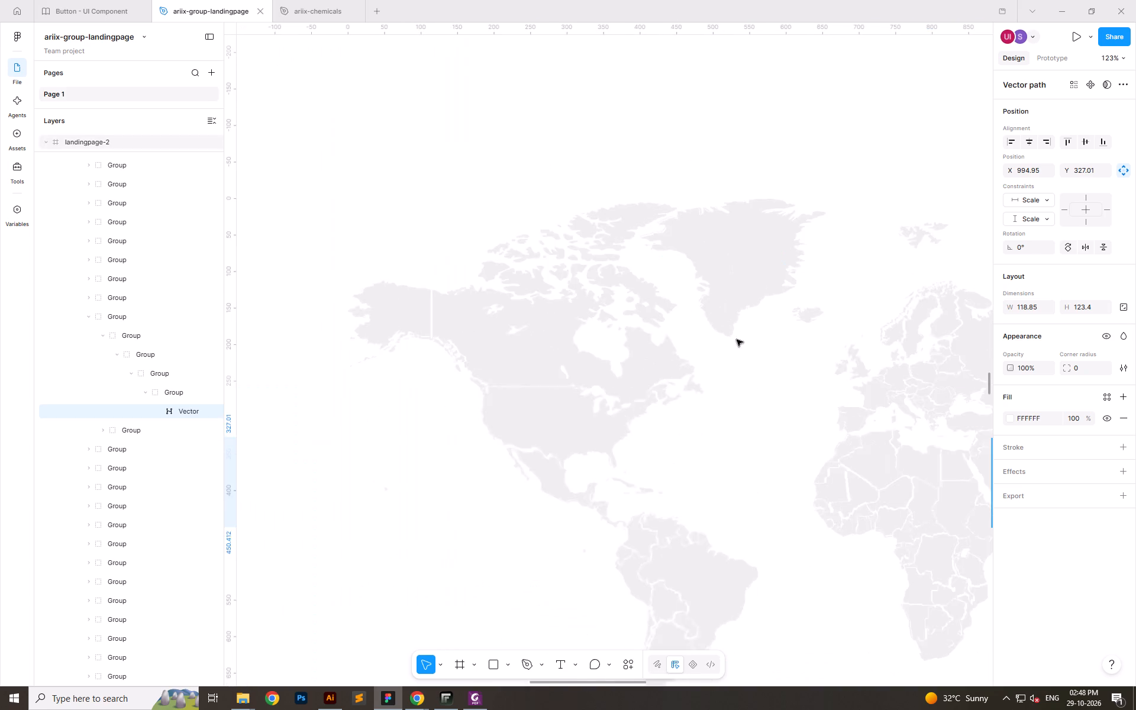
scroll(737, 340, "up", 2, "ctrl")
scroll(353, 327, "down", 18, "ctrl")
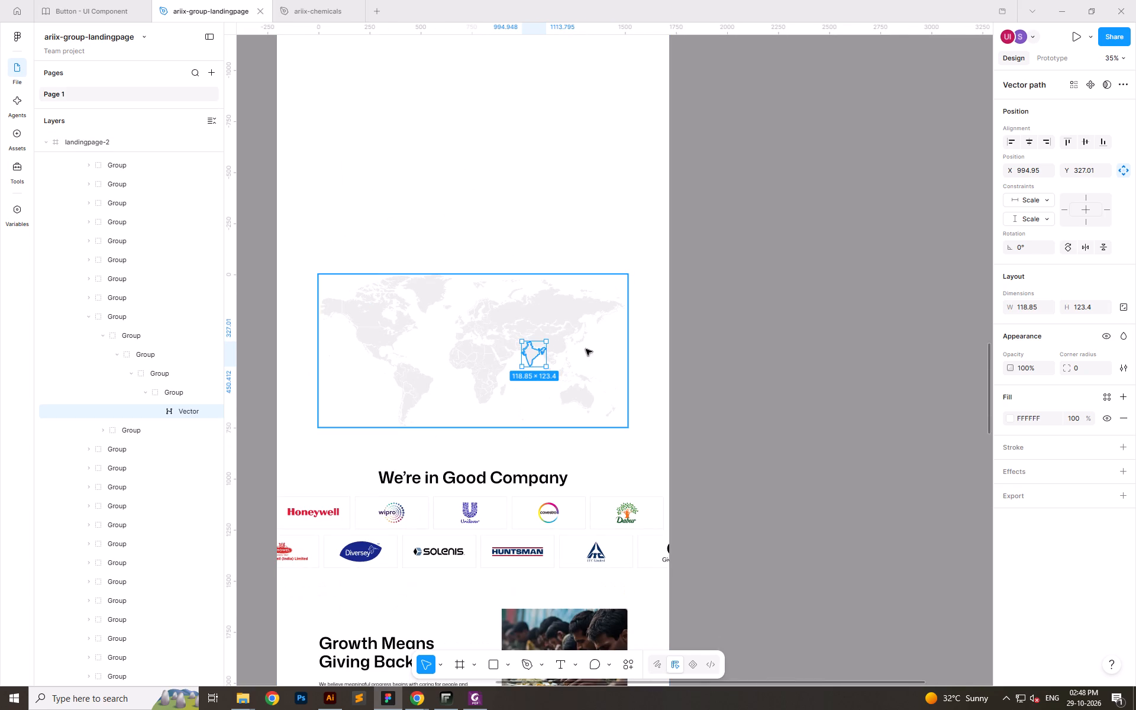
left_click(751, 344)
left_click(560, 330)
key("Delete")
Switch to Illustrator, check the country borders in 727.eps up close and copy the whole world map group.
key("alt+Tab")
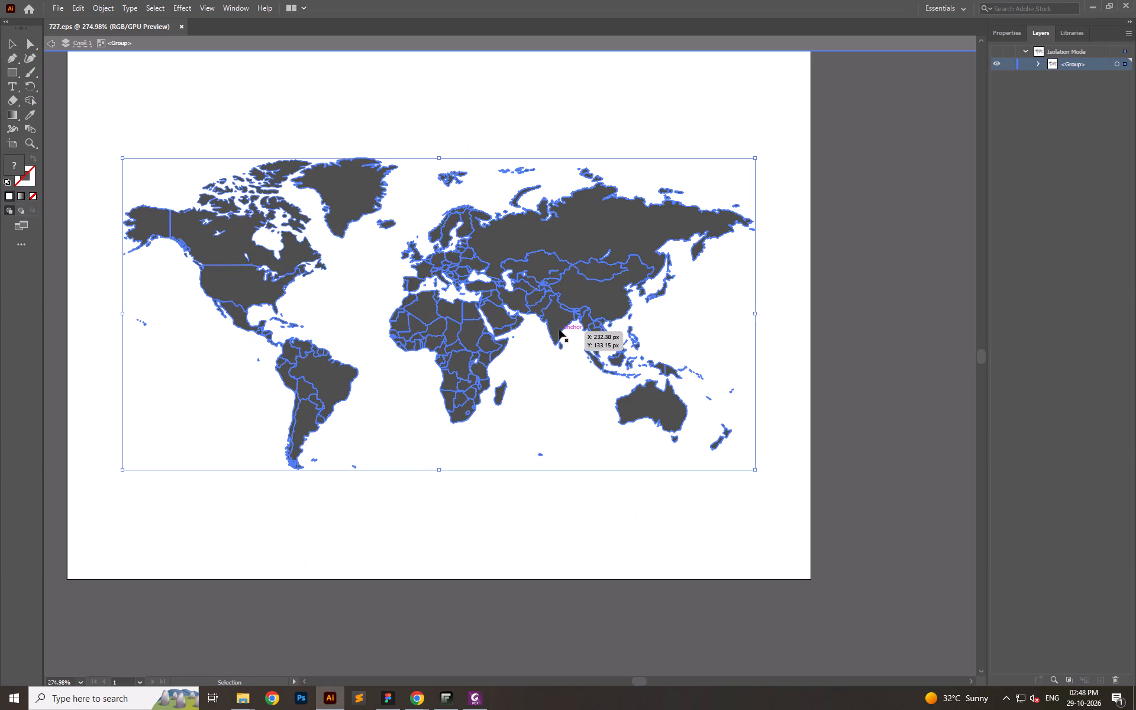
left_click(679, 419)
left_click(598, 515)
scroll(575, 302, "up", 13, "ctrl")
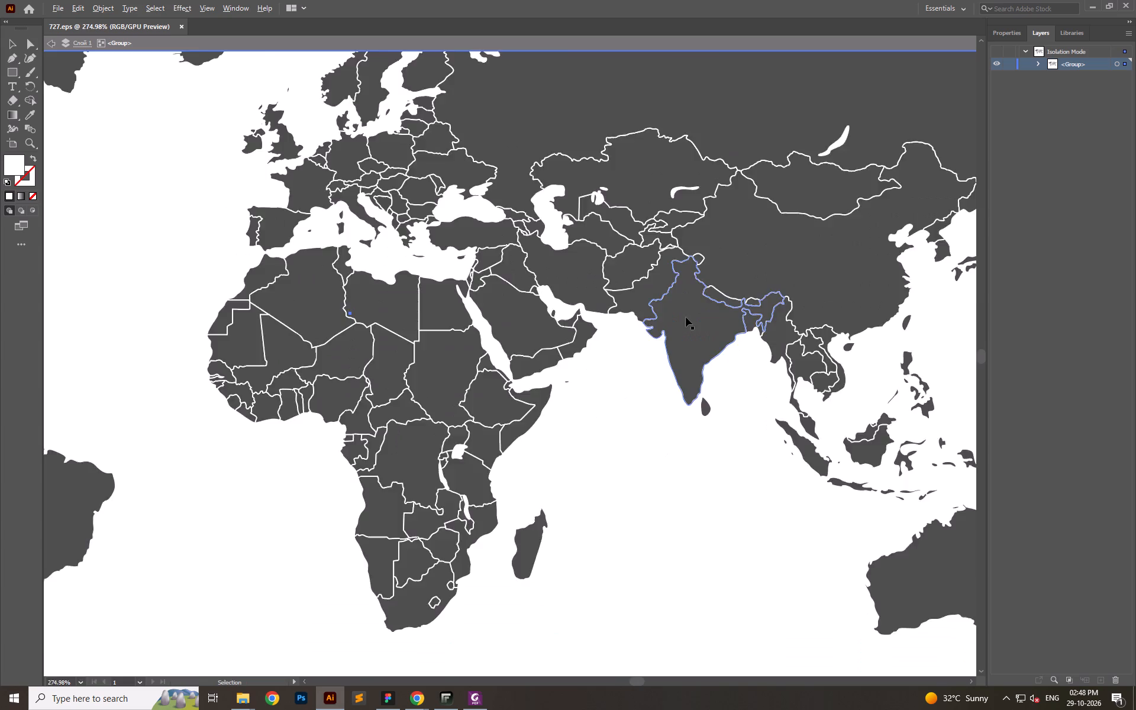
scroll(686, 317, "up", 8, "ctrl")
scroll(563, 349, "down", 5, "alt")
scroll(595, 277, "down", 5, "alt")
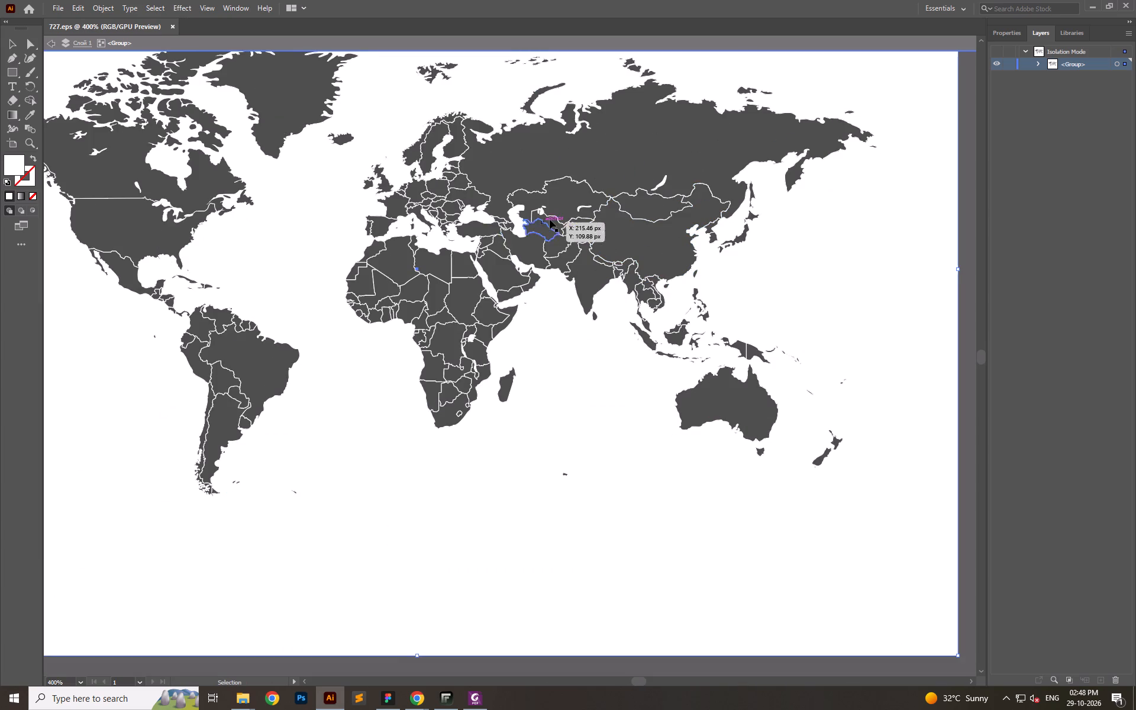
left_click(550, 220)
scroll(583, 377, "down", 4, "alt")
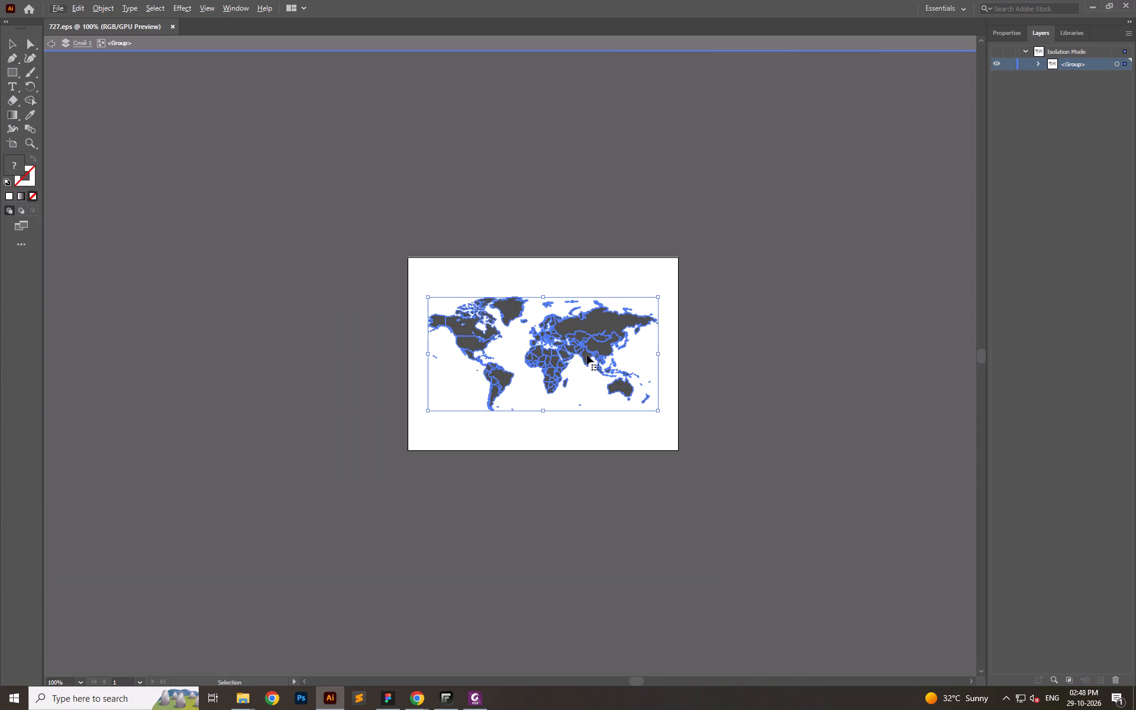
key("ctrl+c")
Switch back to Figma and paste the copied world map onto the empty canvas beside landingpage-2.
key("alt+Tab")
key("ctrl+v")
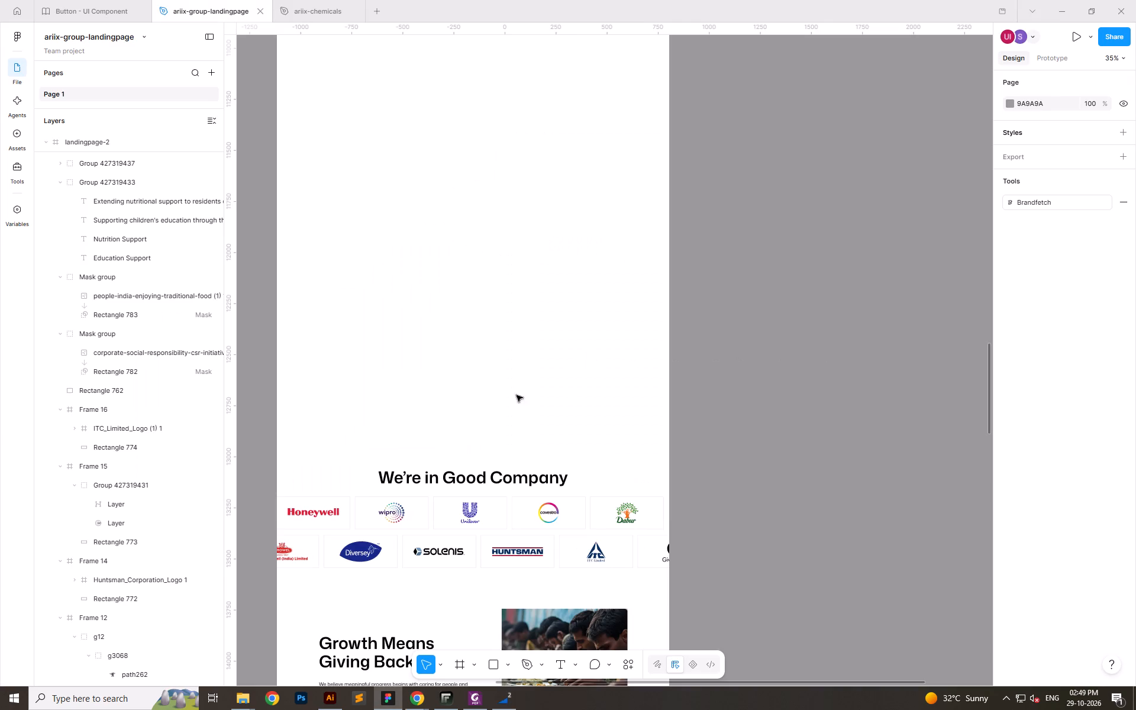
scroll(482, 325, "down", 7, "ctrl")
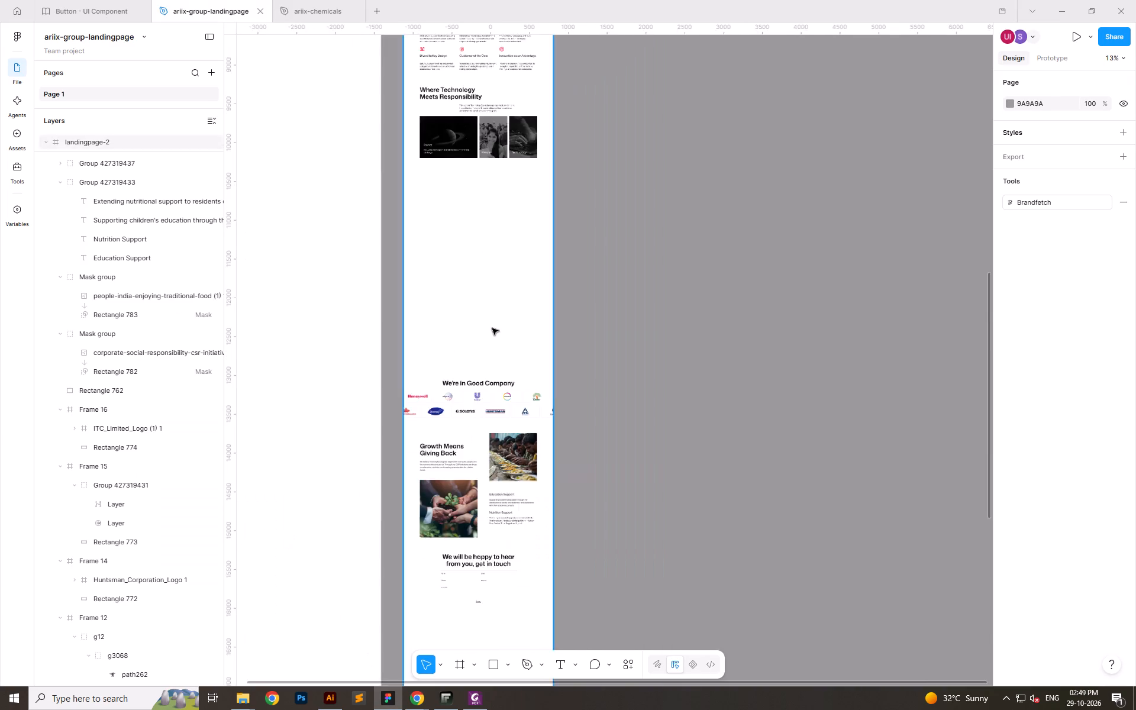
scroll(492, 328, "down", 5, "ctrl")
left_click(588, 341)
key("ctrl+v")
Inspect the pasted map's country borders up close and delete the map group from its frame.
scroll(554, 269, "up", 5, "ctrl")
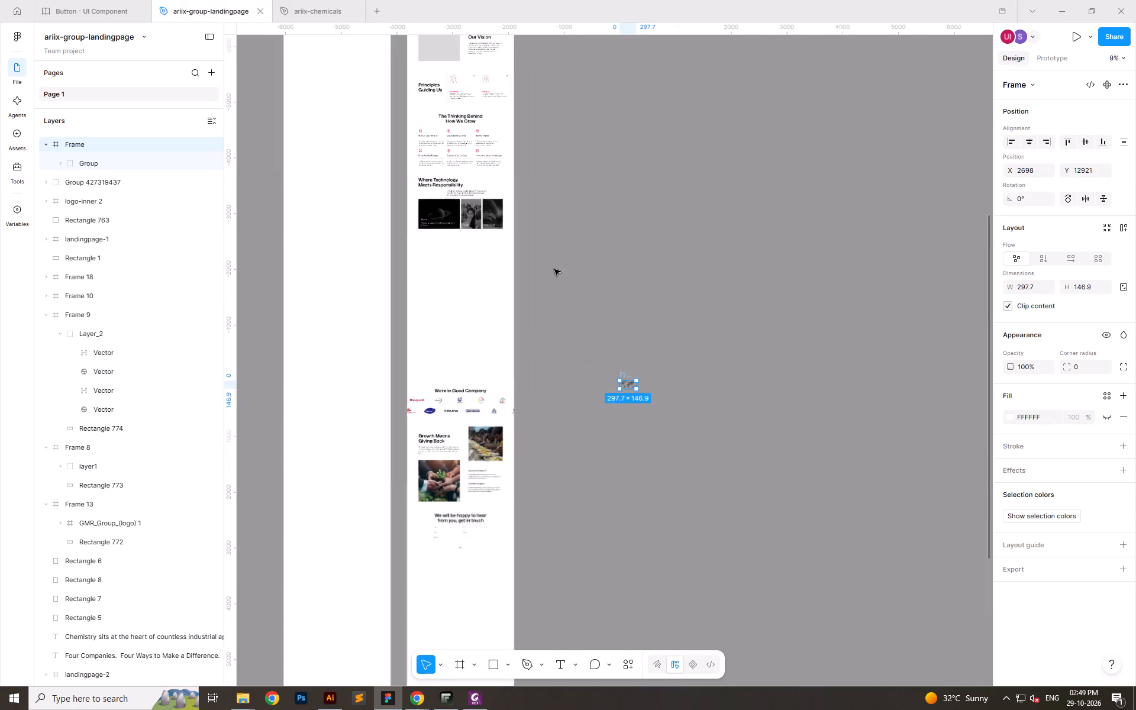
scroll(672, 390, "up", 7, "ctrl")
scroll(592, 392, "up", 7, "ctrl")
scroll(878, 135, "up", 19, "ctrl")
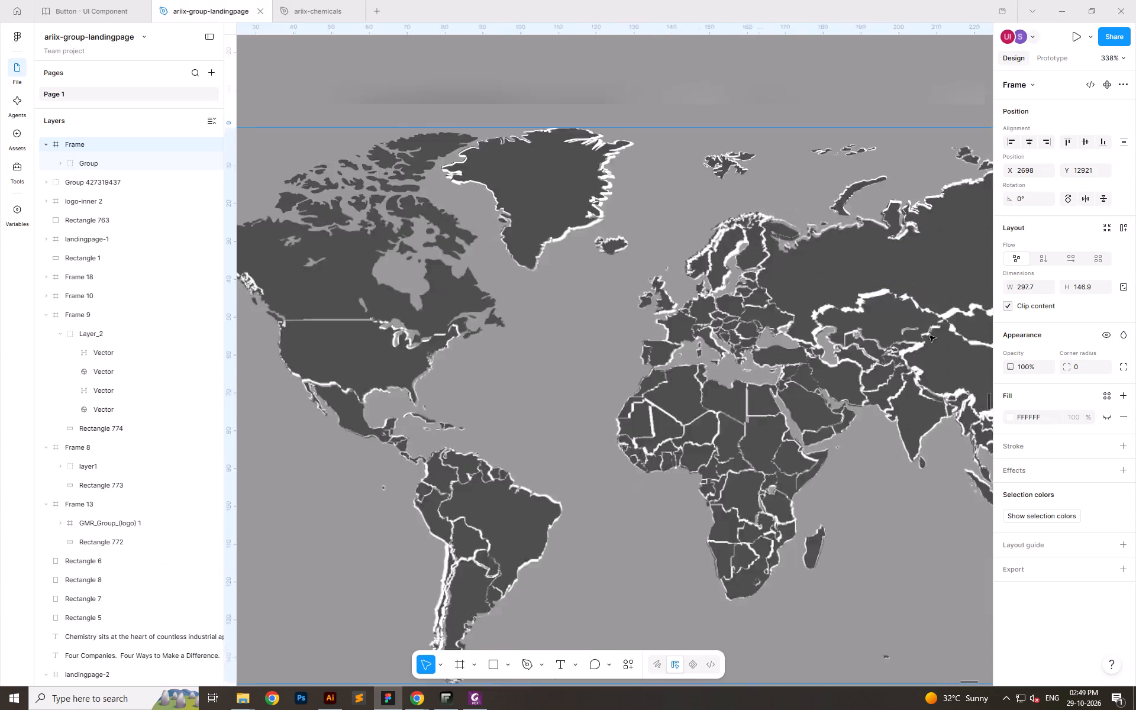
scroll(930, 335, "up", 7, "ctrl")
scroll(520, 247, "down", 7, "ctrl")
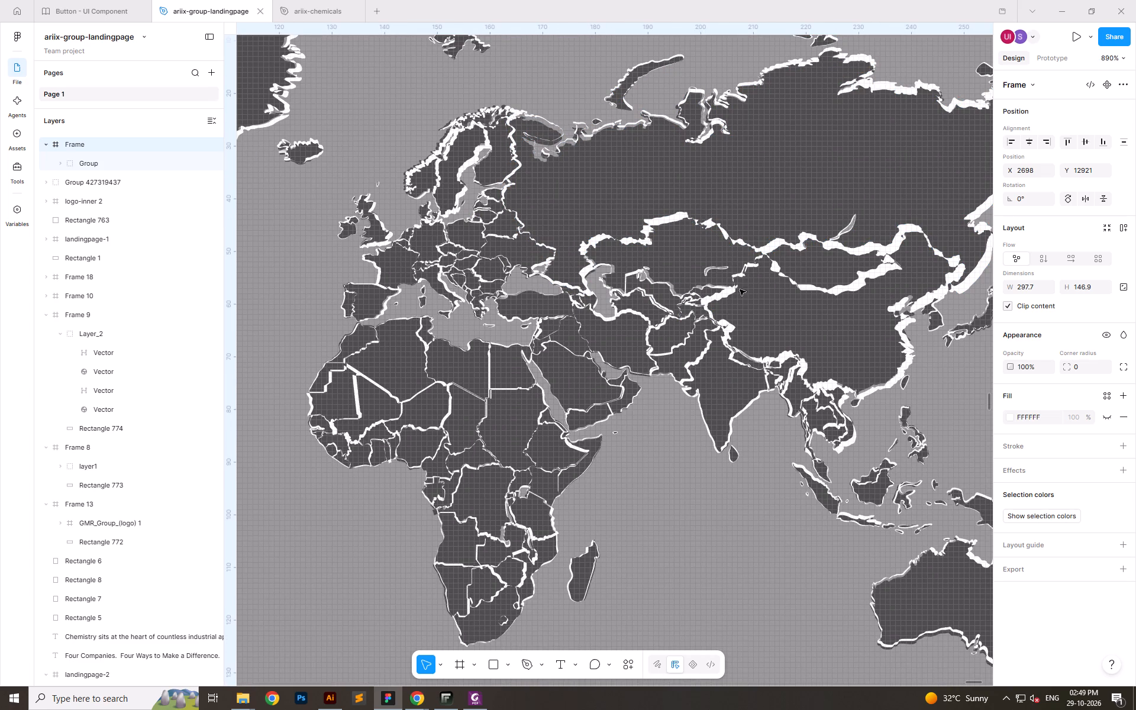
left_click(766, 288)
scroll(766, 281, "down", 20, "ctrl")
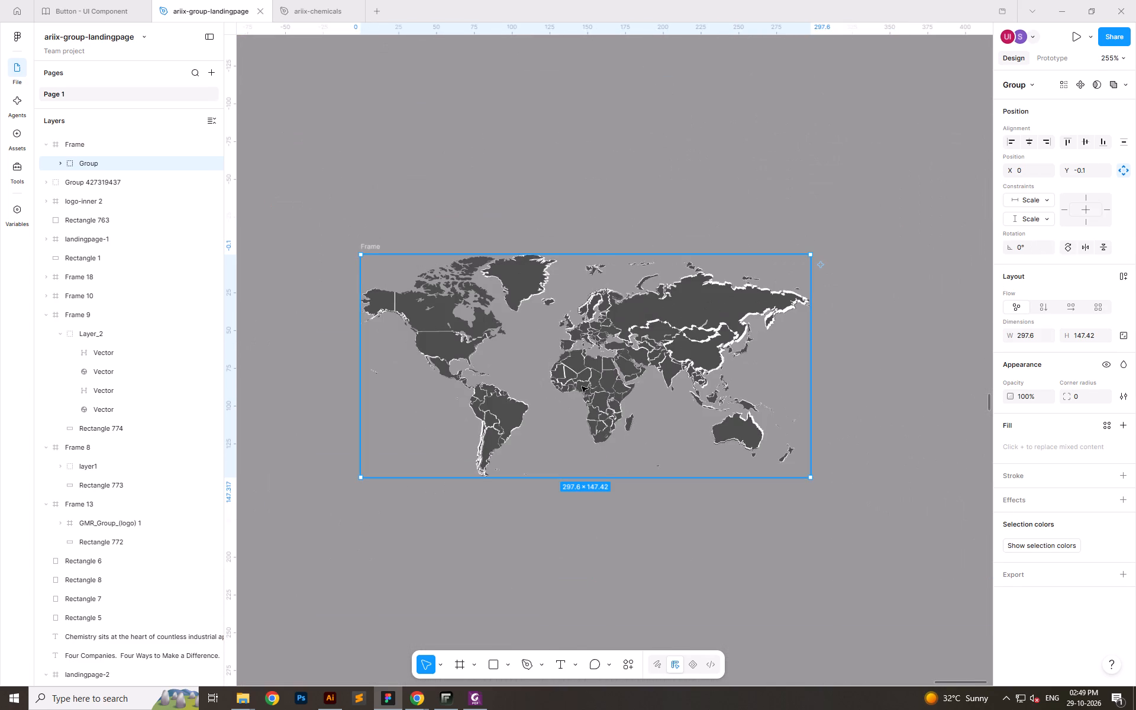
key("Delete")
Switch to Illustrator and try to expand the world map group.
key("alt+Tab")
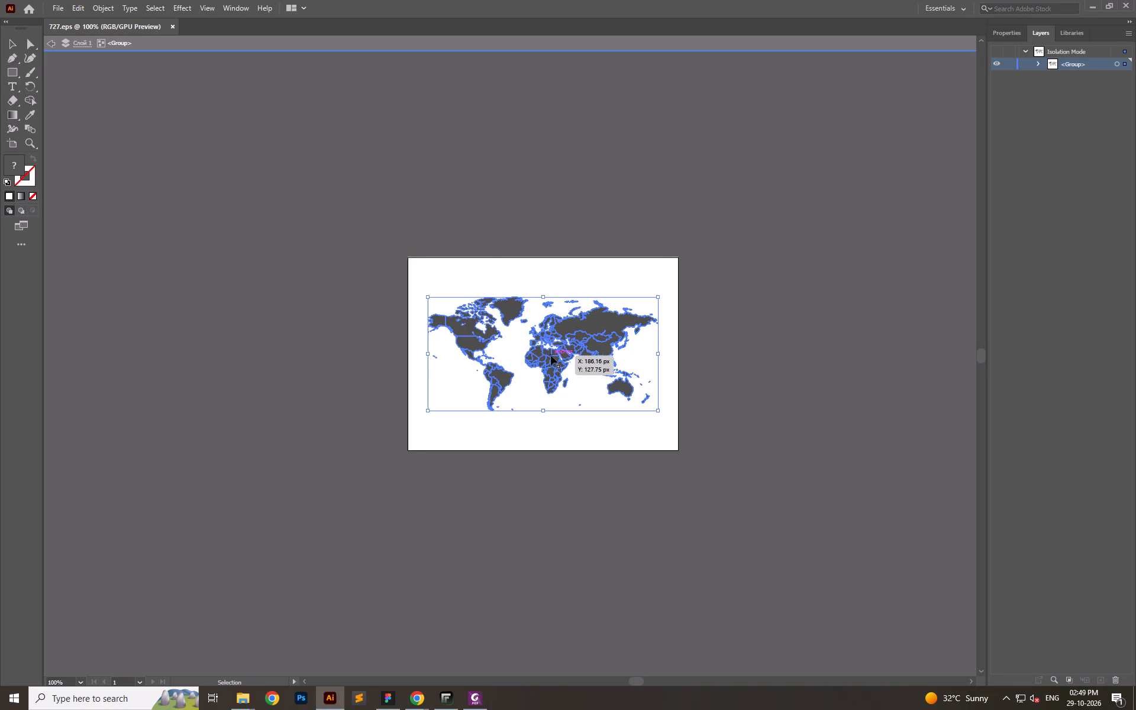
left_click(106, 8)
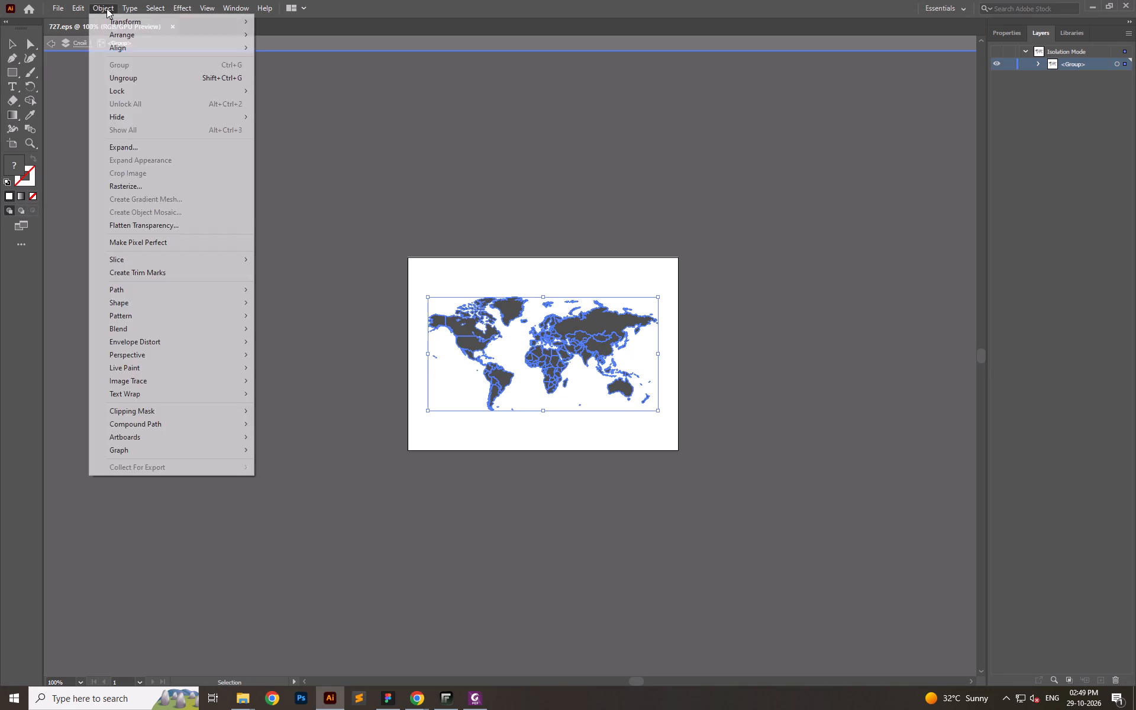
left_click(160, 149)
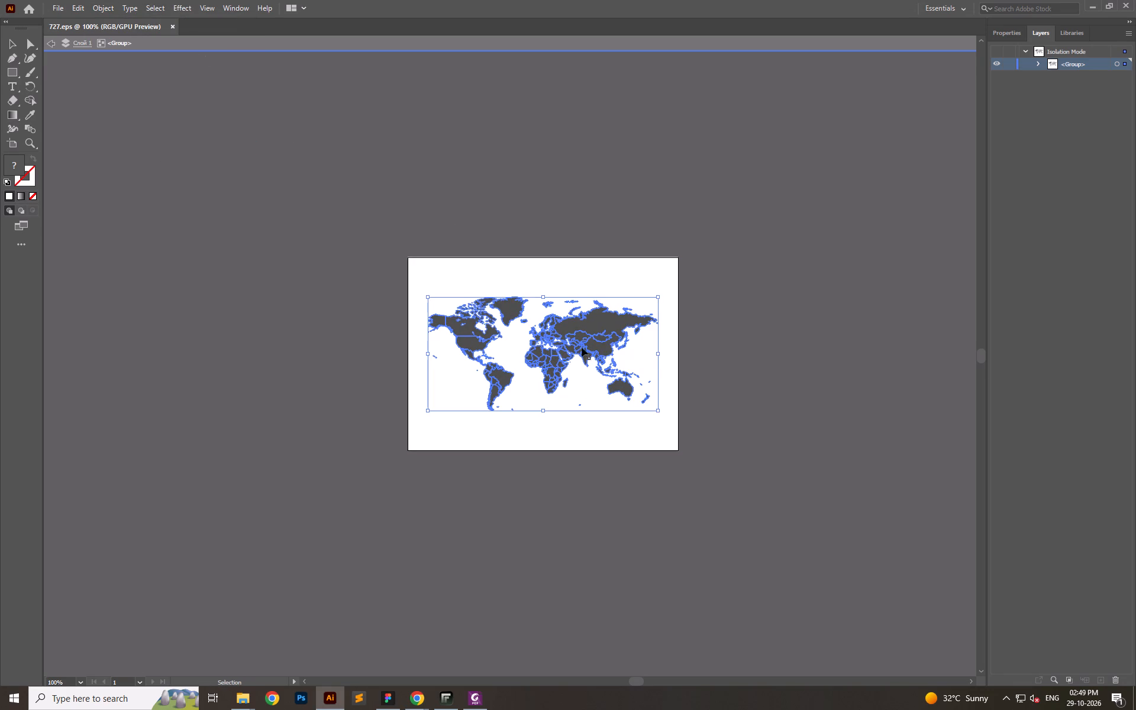
Examine the country borders of the original map in Illustrator, including the African countries up close.
scroll(578, 348, "up", 11, "alt")
scroll(525, 309, "down", 11, "alt")
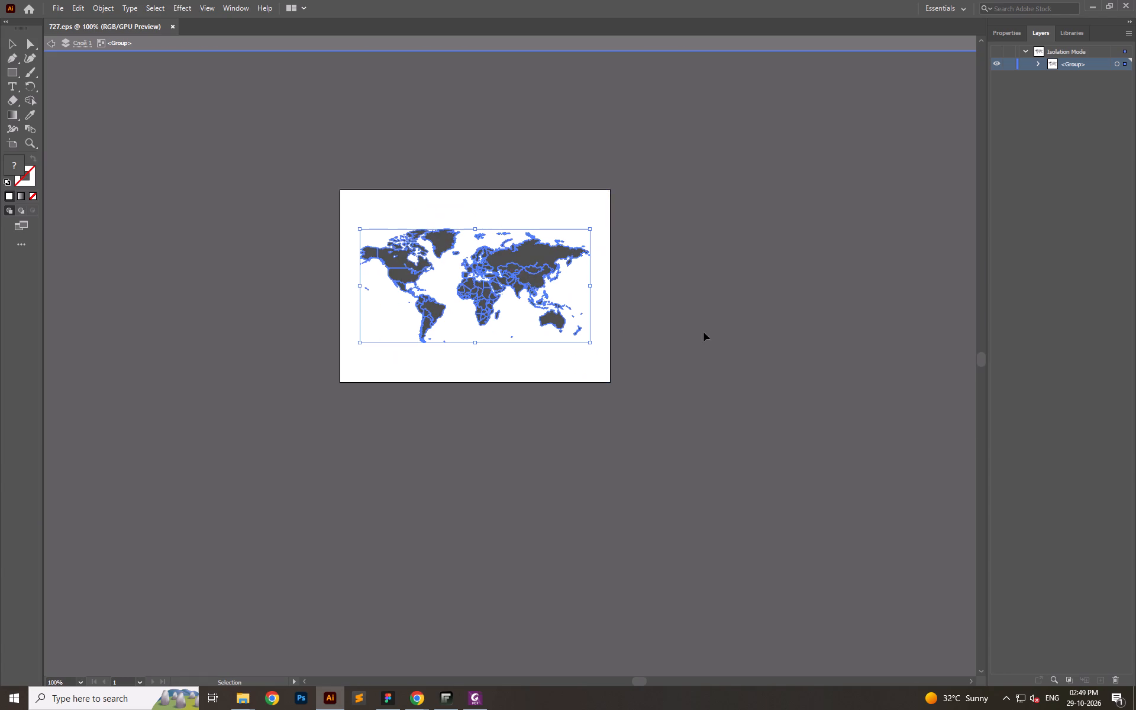
scroll(534, 300, "up", 4, "alt")
scroll(532, 300, "down", 2, "alt")
scroll(531, 300, "up", 1, "alt")
left_click(718, 305)
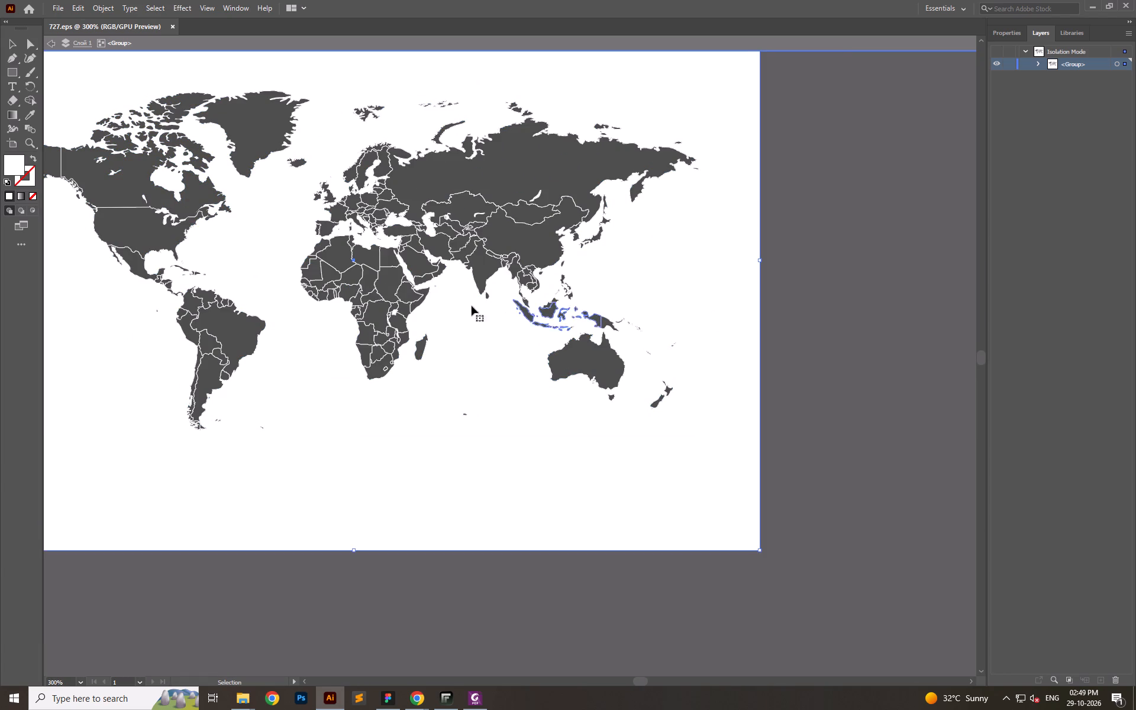
scroll(382, 314, "up", 6, "ctrl")
scroll(461, 315, "up", 4, "alt")
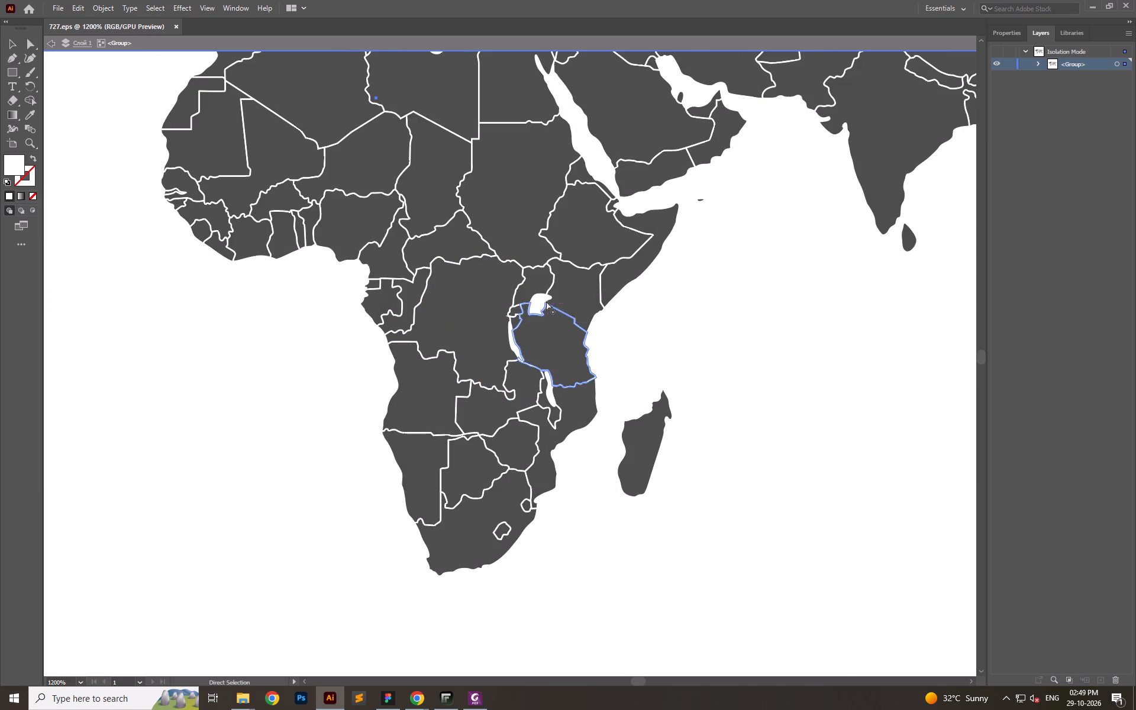
Reselect the whole world map group and exit isolation mode so that the selection can be exported.
scroll(532, 328, "down", 8, "alt")
left_click(556, 304)
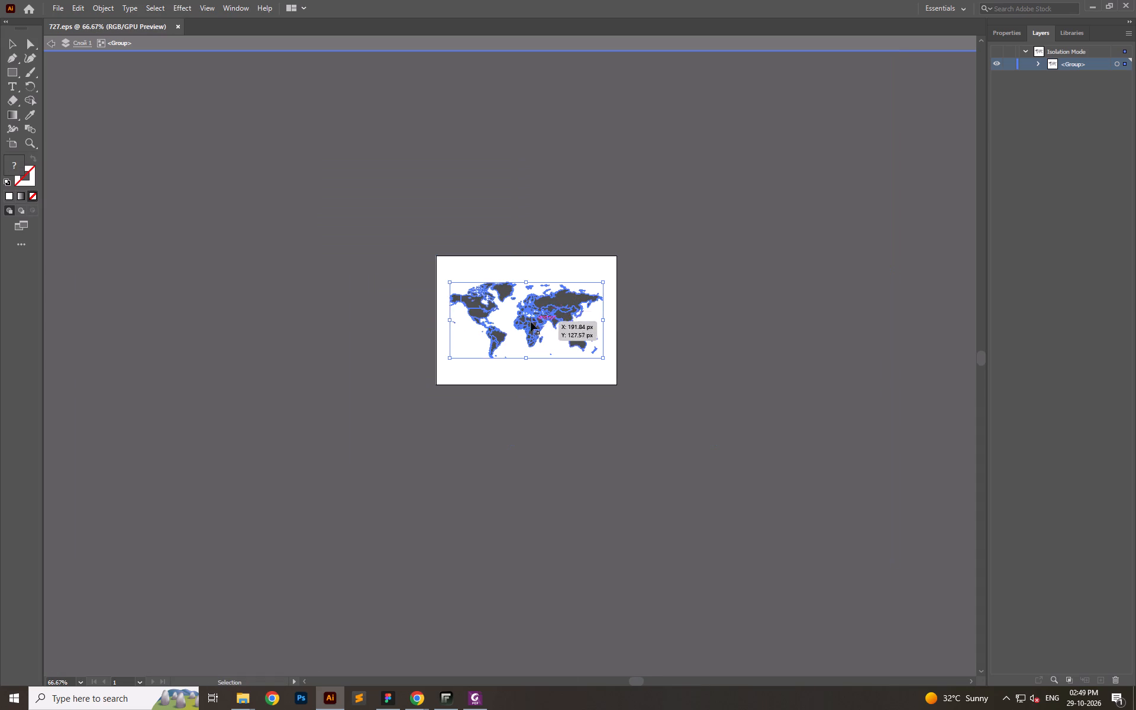
scroll(553, 305, "up", 4, "alt")
right_click(565, 302)
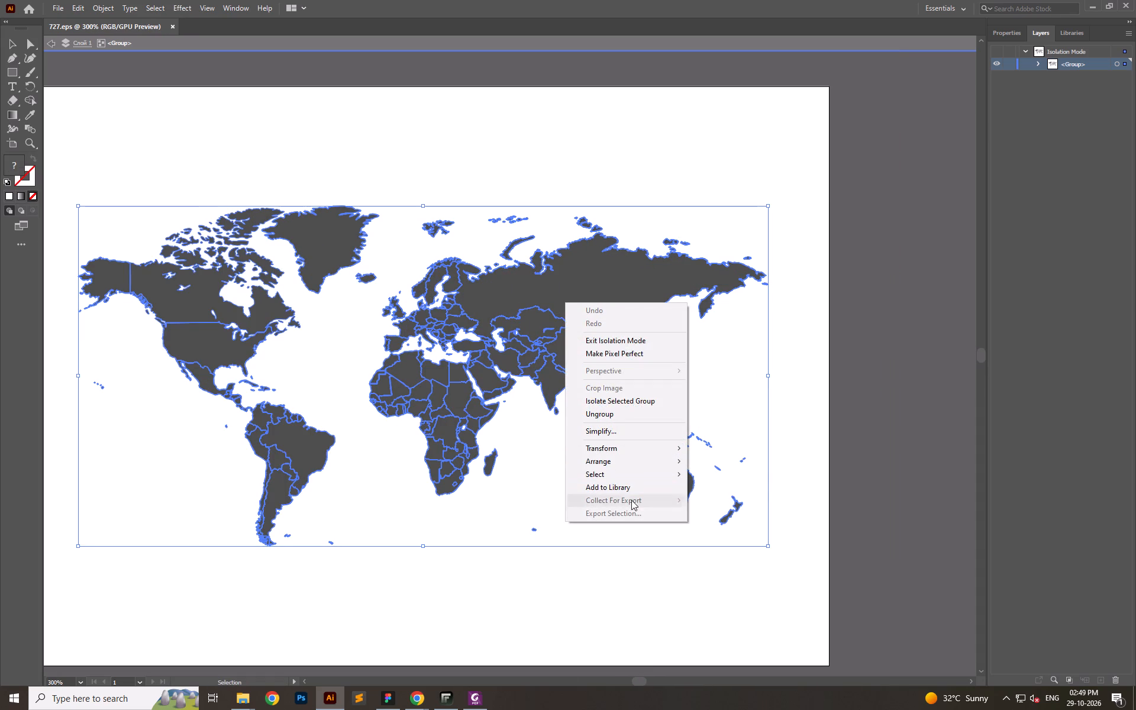
left_click(631, 511)
key("Escape")
key("Escape")
key("Escape")
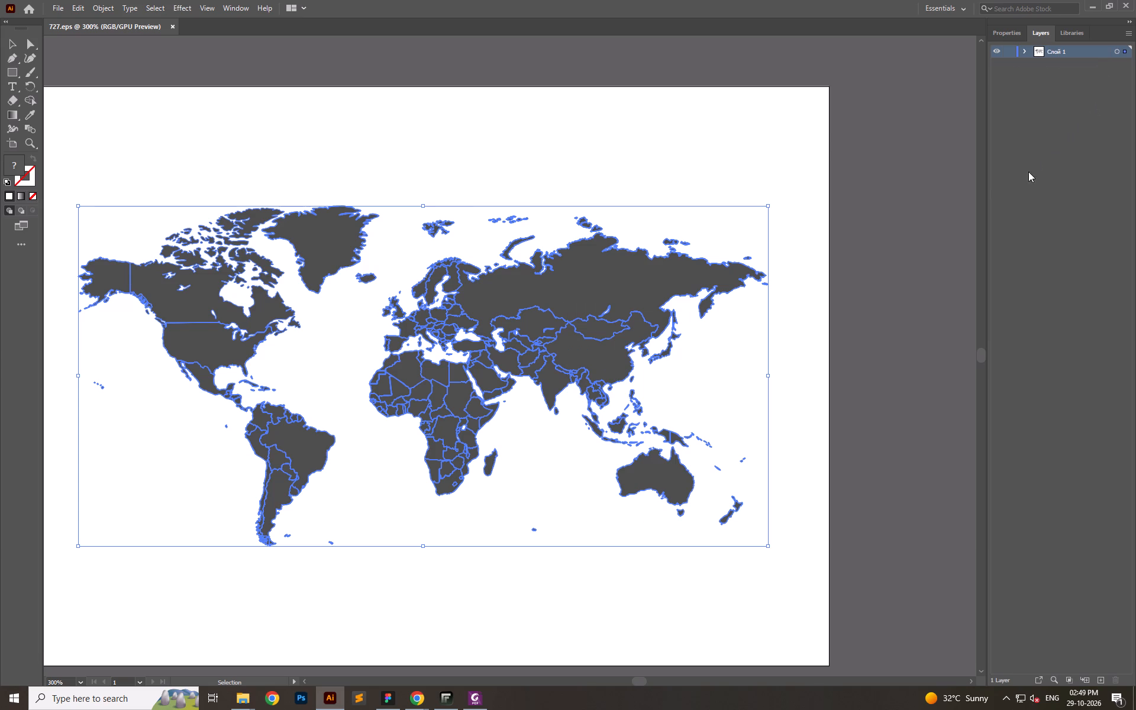
Export the selected map as an SVG asset named "World mao" into the world-map-illustration-with-borders folder.
right_click(579, 346)
left_click(624, 548)
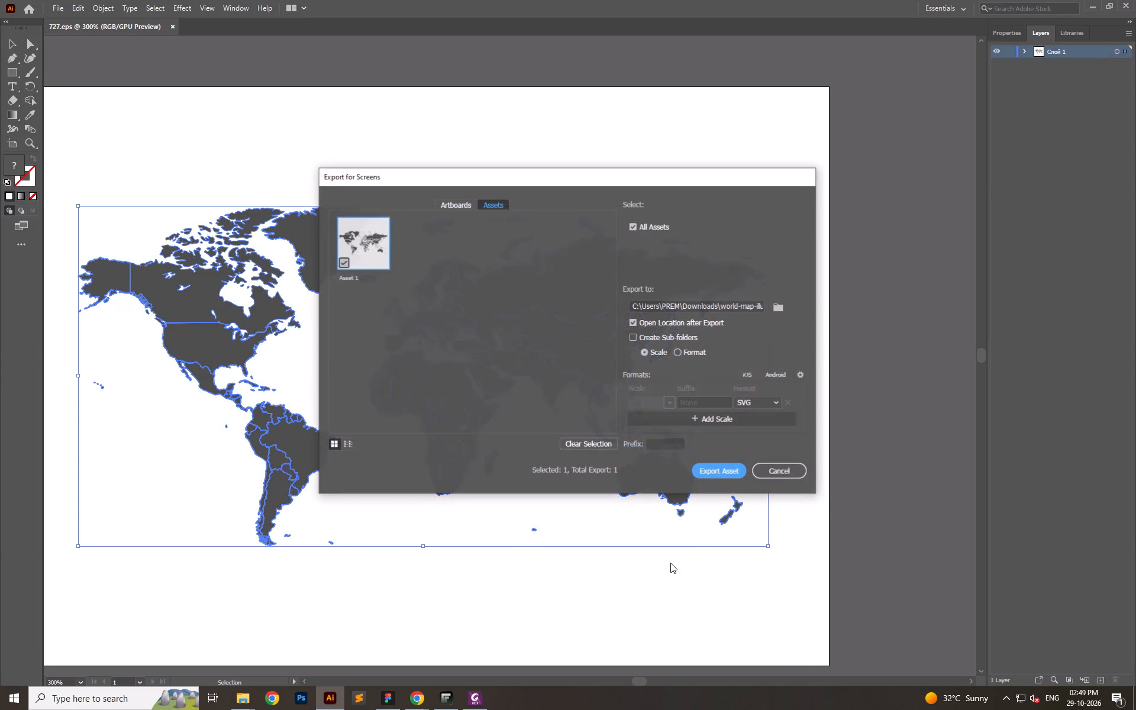
left_click(351, 274)
left_click(373, 280)
key("space")
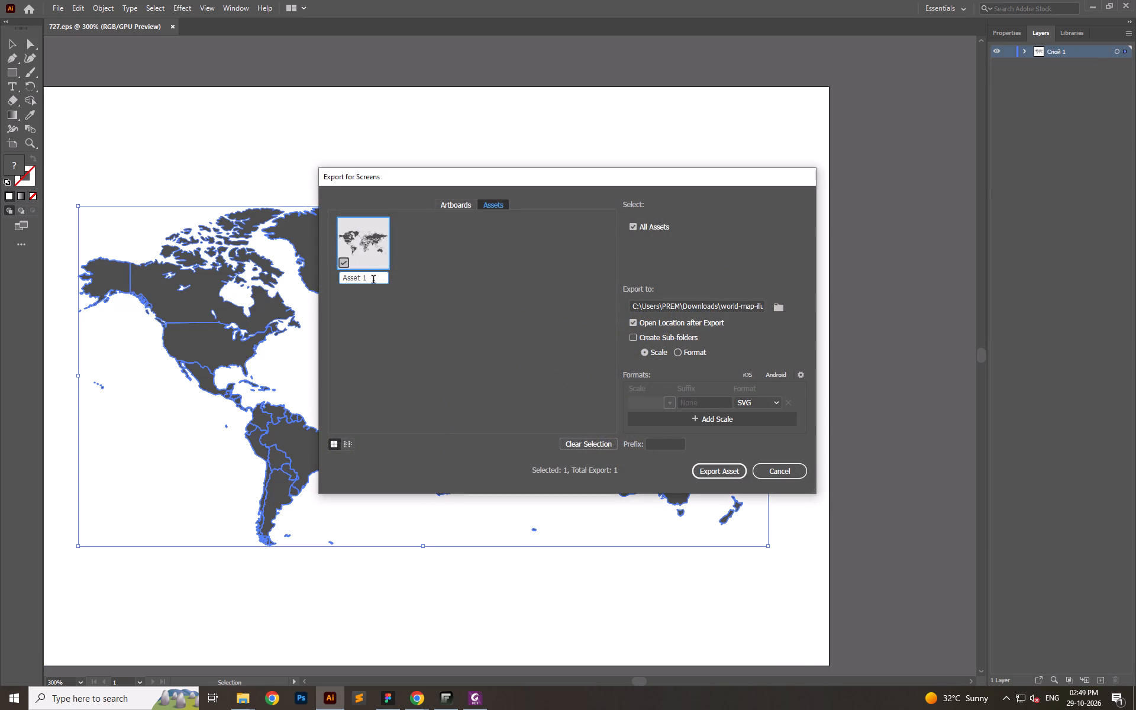
key("ctrl+a")
type("Worl")
type("d mp")
key("BackSpace")
type("ao")
left_click(729, 466)
Copy World mao.svg from the export folder and paste it onto the empty canvas in Figma.
left_click(683, 222)
left_click(673, 182)
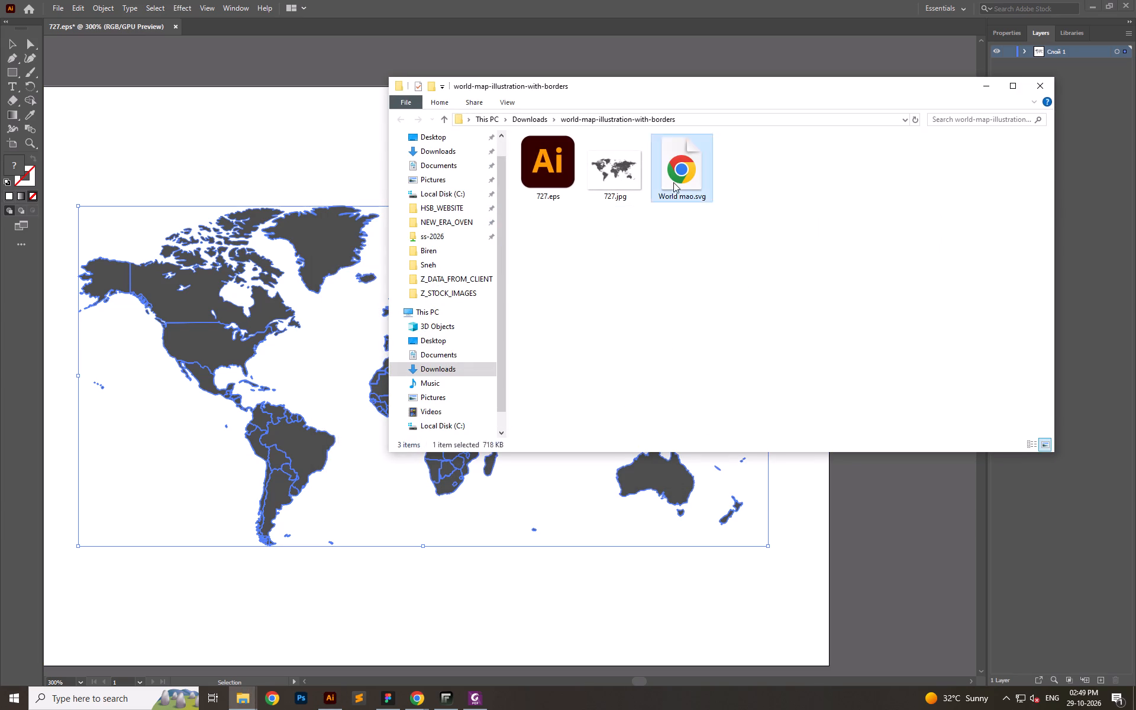
key("ctrl+c")
left_click(402, 706)
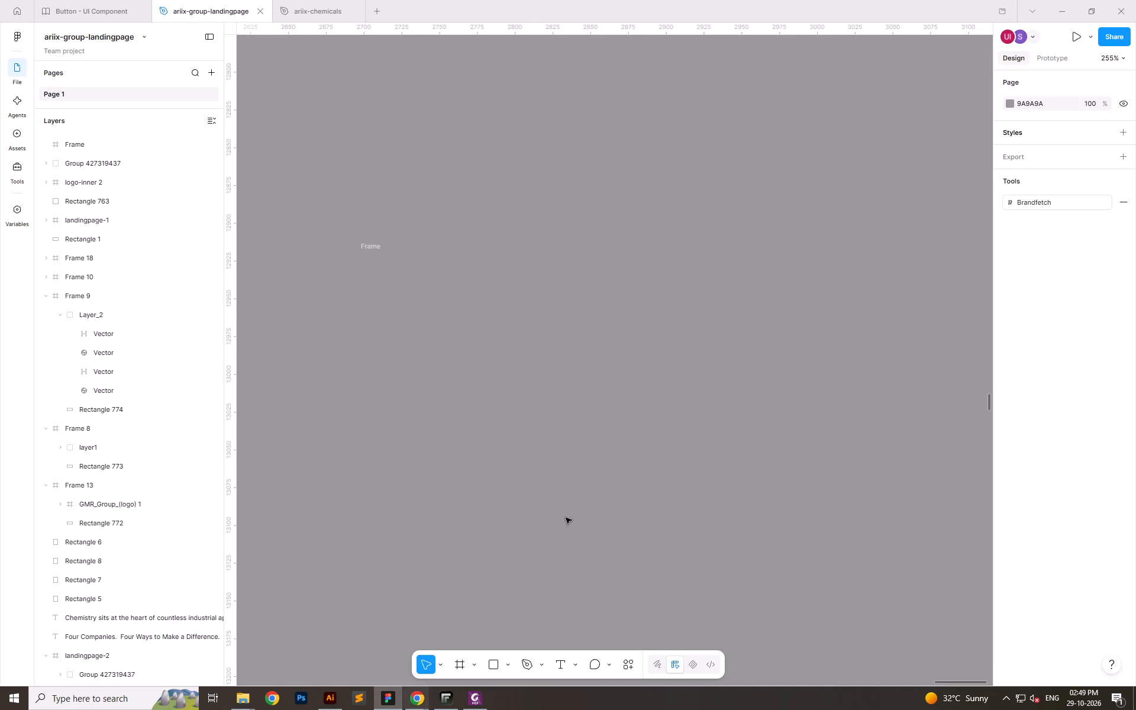
key("ctrl+v")
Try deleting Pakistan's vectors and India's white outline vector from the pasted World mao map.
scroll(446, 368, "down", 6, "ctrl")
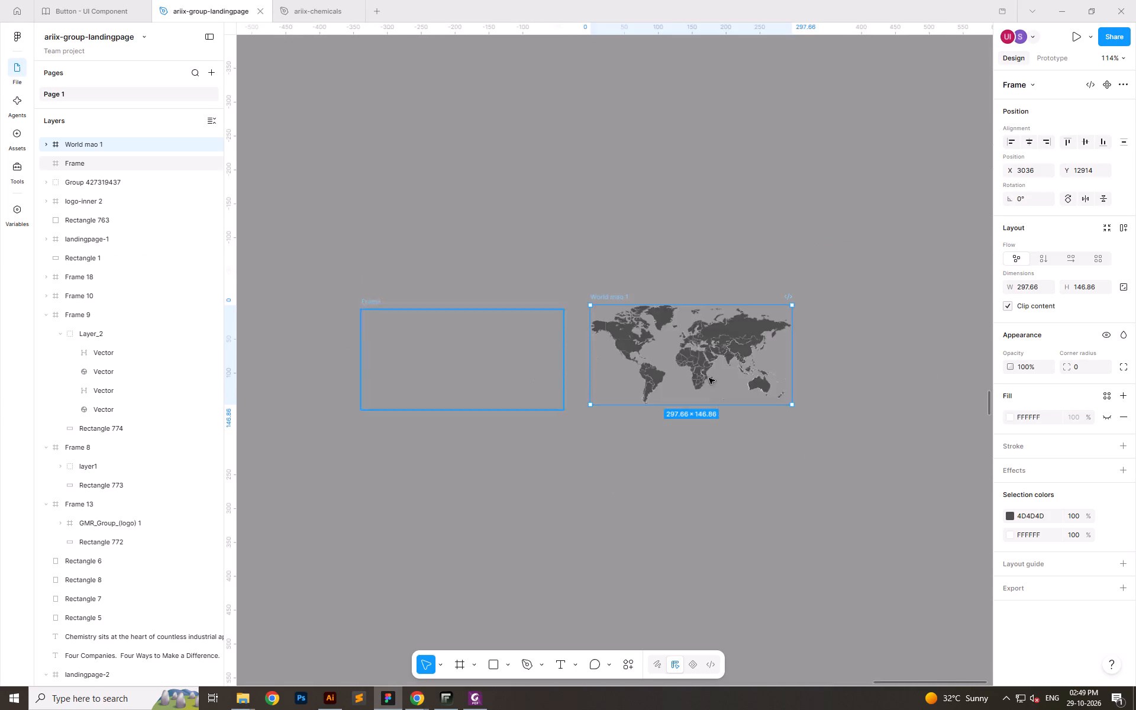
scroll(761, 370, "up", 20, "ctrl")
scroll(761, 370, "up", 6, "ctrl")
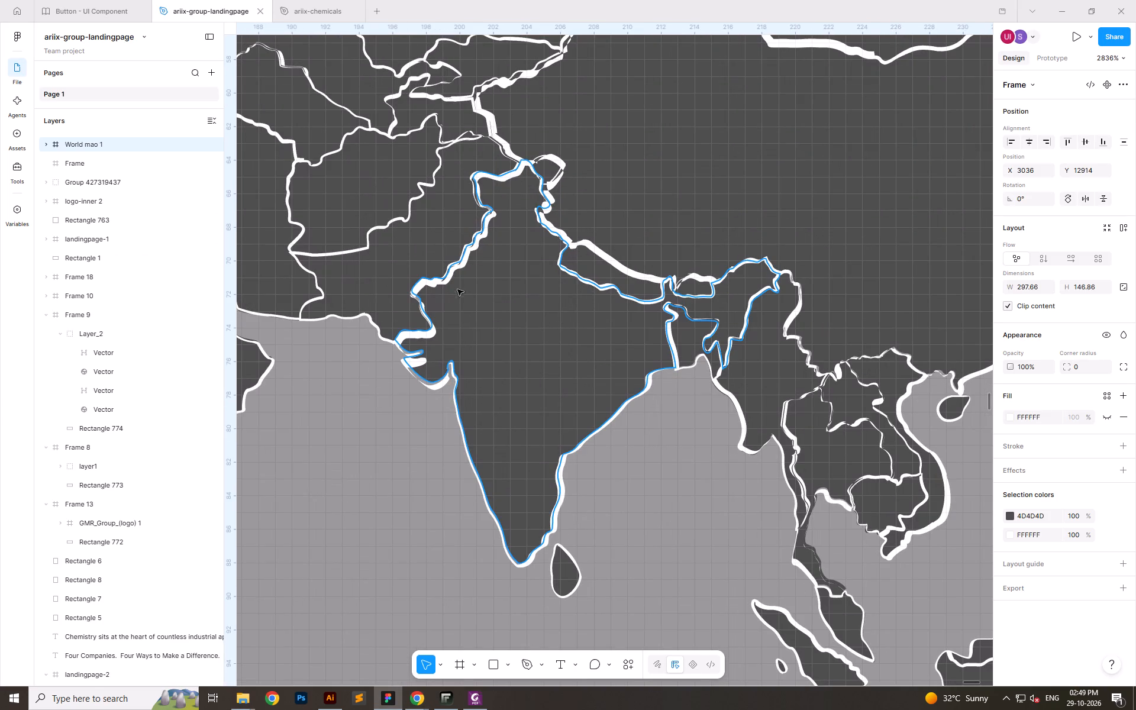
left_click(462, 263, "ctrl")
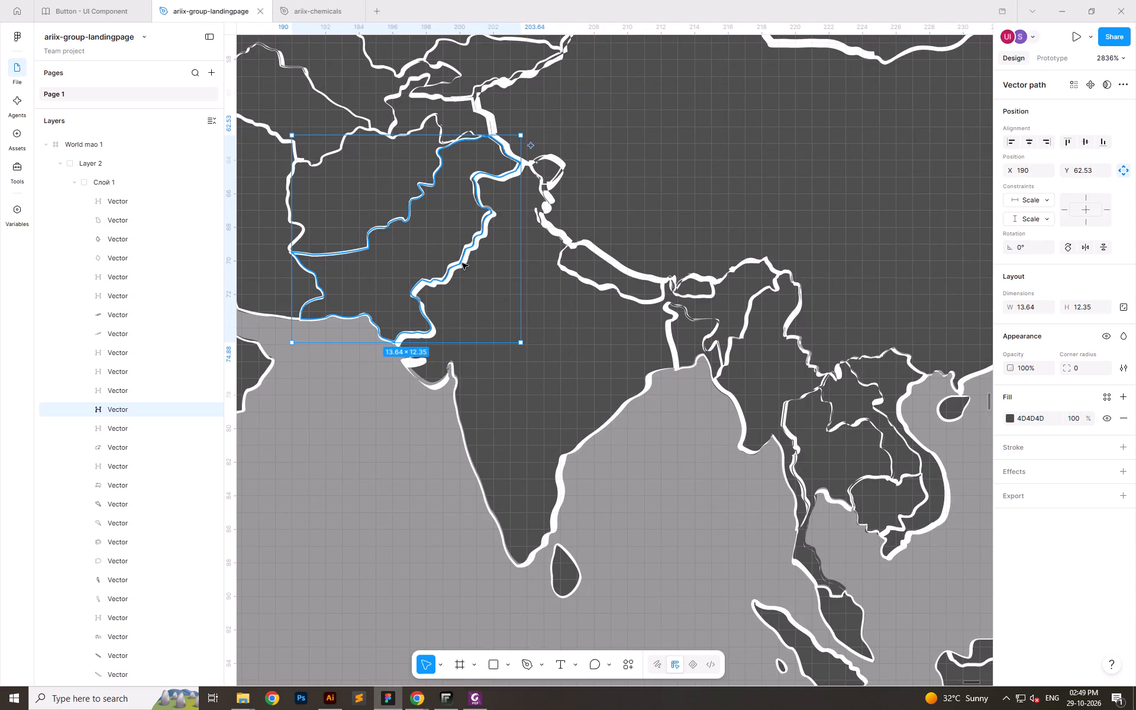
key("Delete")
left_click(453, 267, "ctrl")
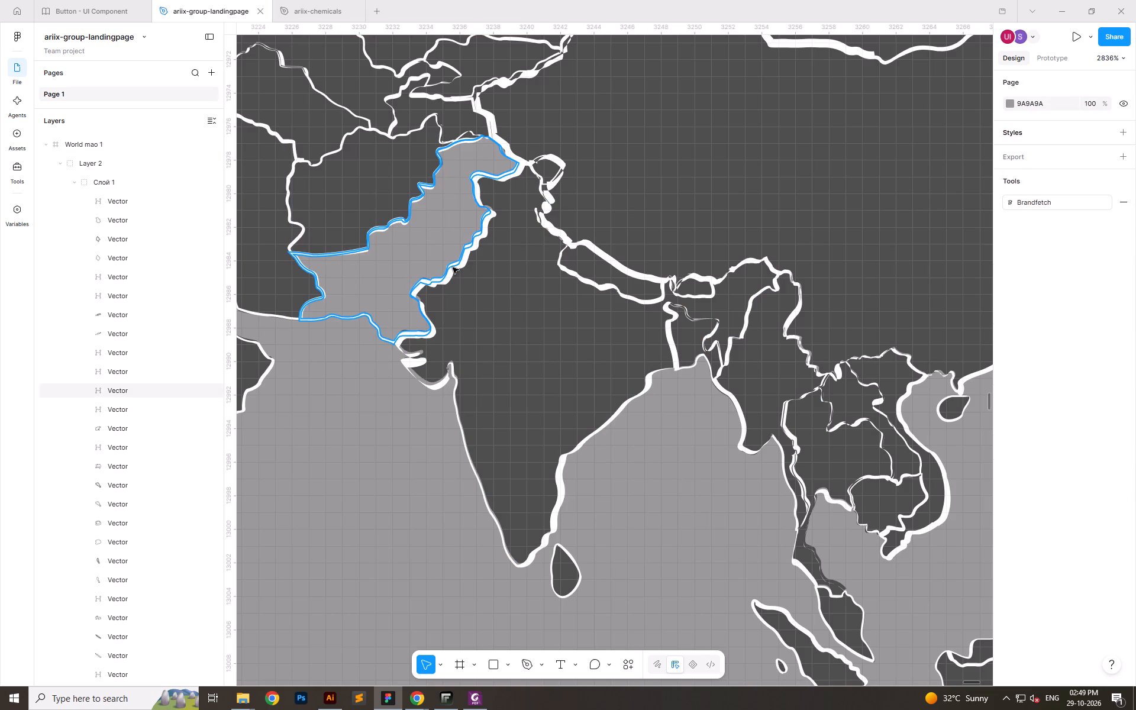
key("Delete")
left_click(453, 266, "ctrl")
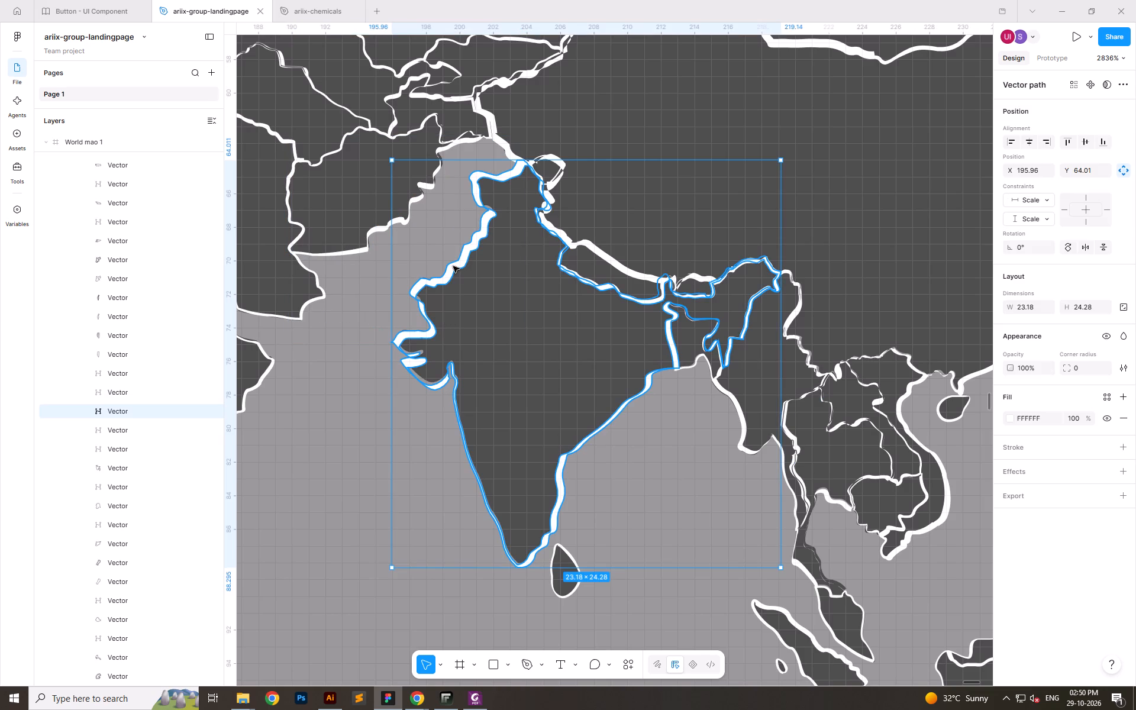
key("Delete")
Undo the country vector deletions and the earlier pastes, removing the World mao map and the empty Frame from the canvas.
key("ctrl+z")
key("ctrl+z")
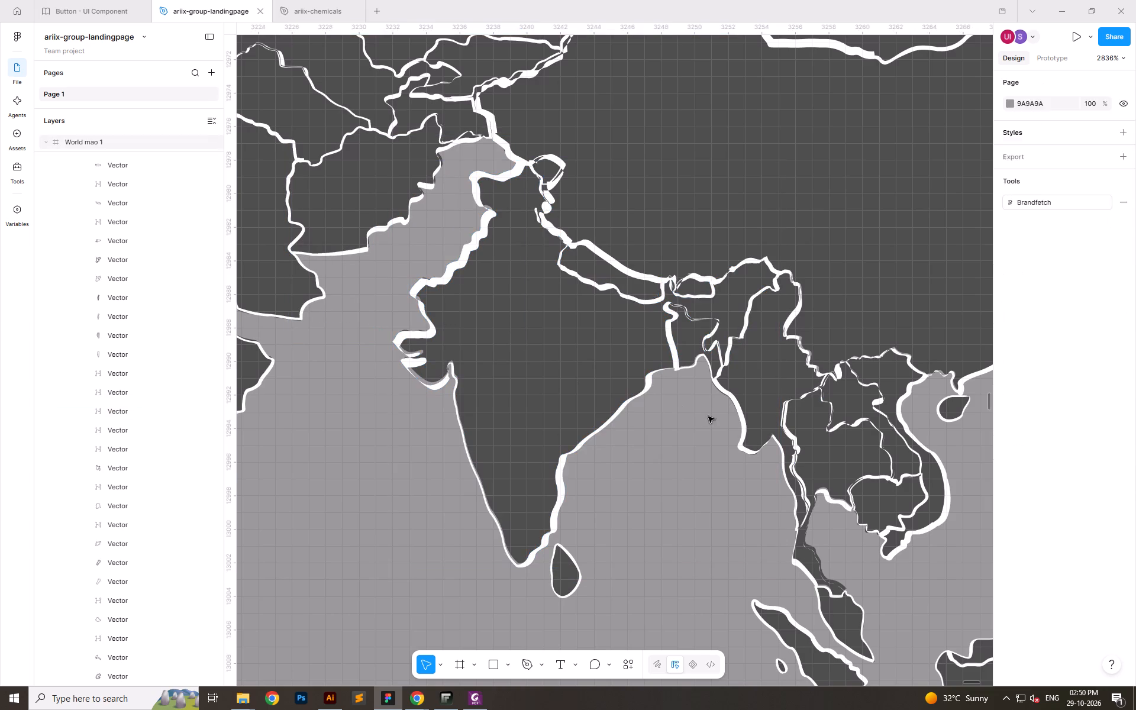
key("ctrl+z")
key("ctrl+z")
key("ctrl+z")
key("ctrl+z")
key("ctrl+z")
key("ctrl+z")
key("ctrl+z")
key("ctrl+z")
scroll(710, 333, "down", 11, "ctrl")
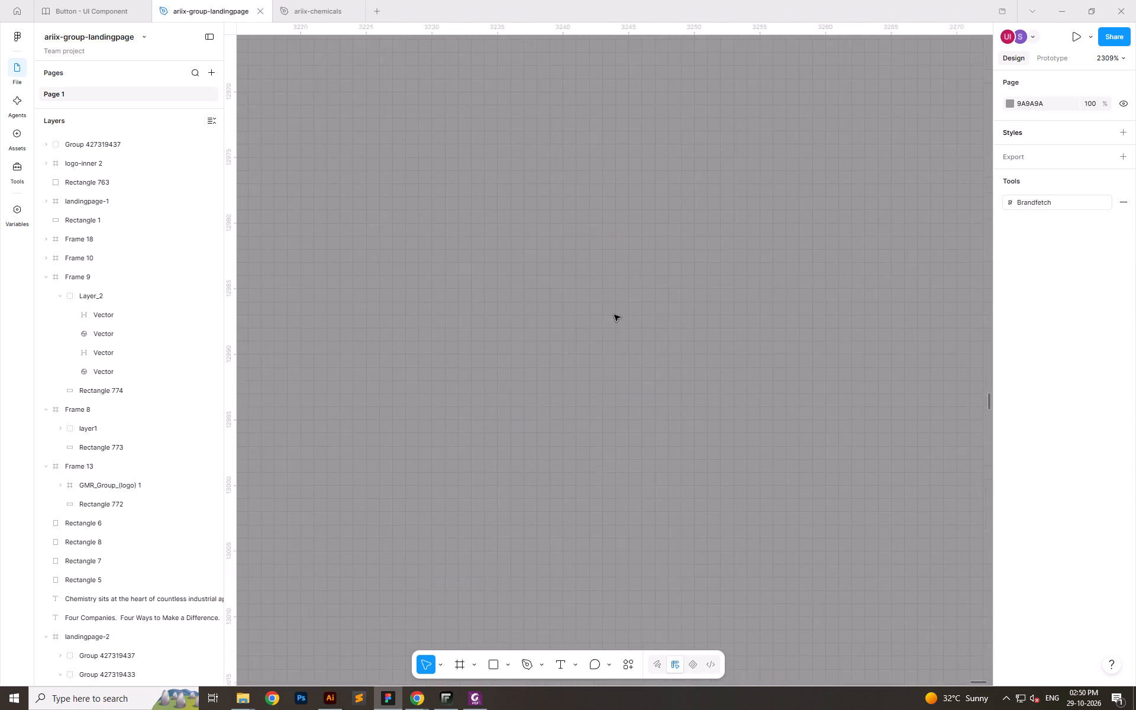
scroll(614, 315, "down", 20, "ctrl")
scroll(614, 315, "down", 20, "ctrl")
scroll(614, 315, "down", 18, "ctrl")
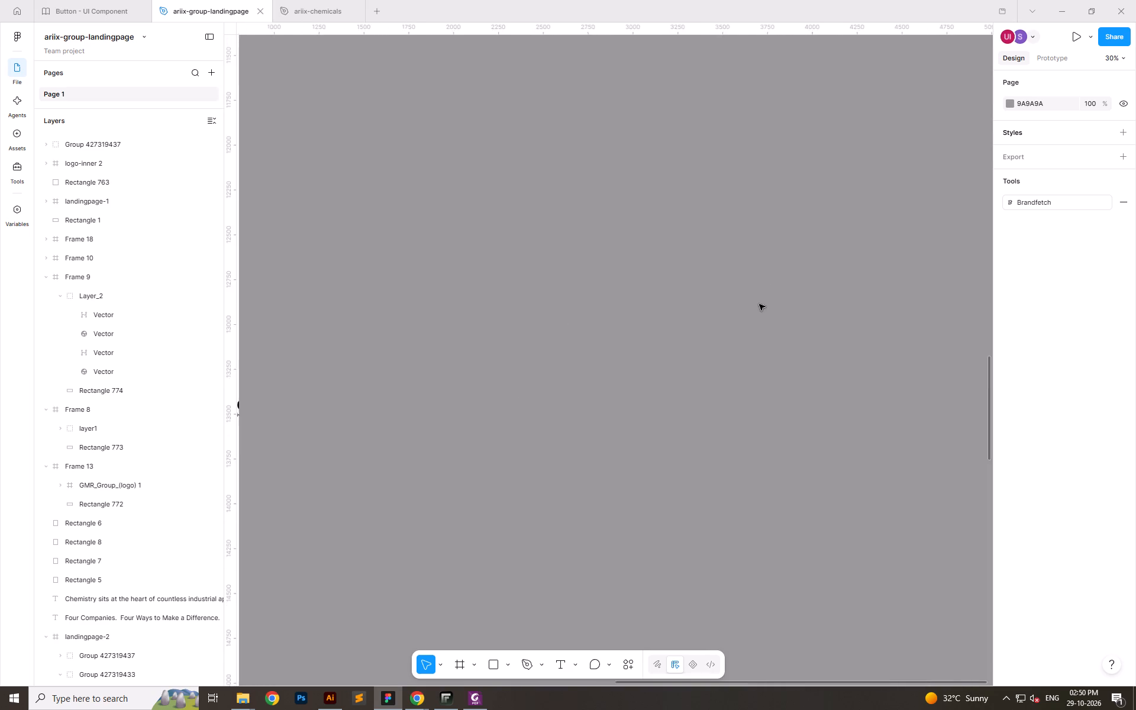
scroll(759, 304, "down", 12, "ctrl")
left_click(750, 316)
key("alt+Tab")
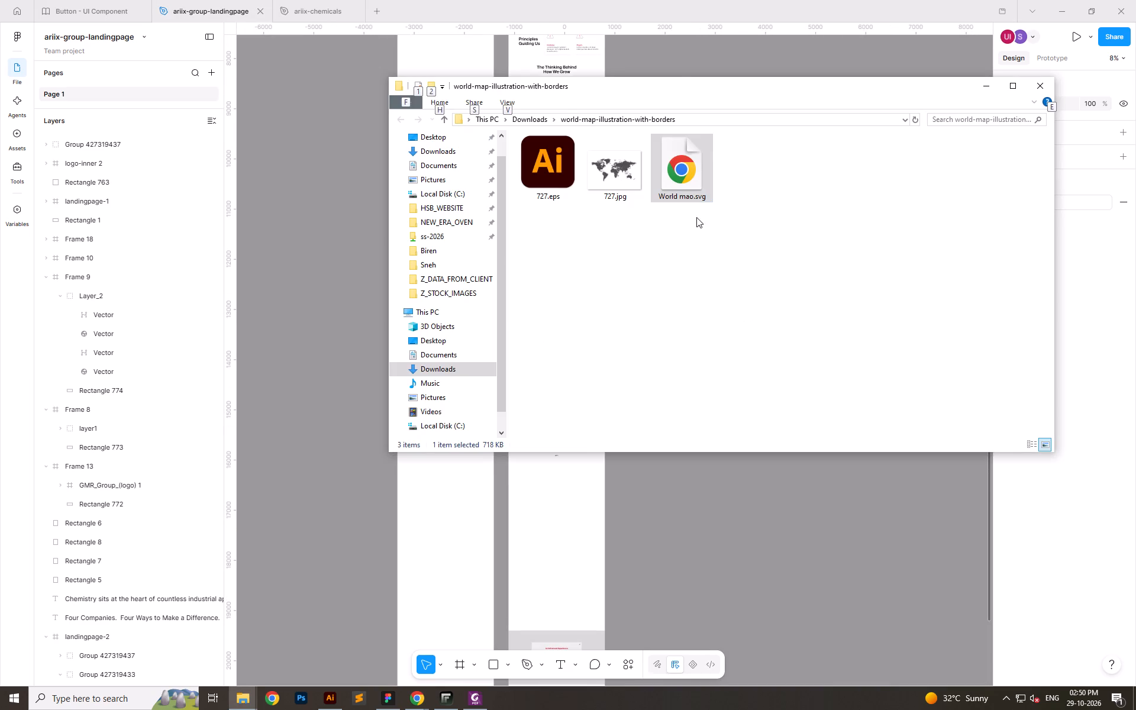
left_click(696, 217)
left_click(1043, 91)
key("alt+Tab")
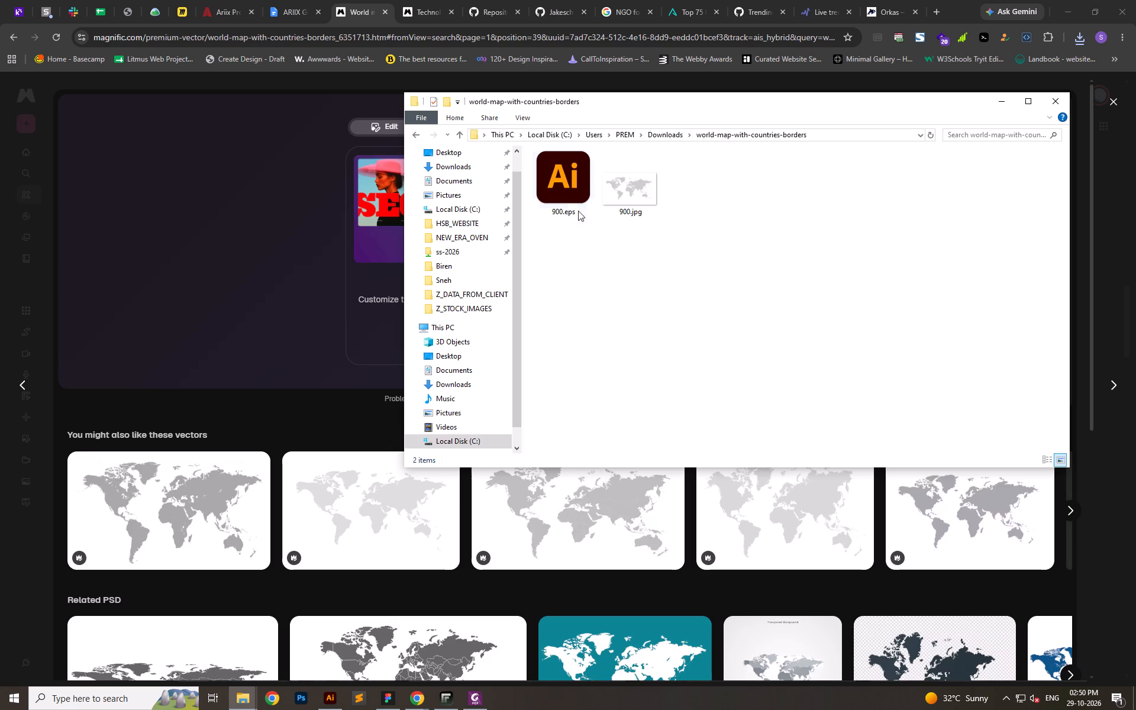
double_click(568, 202)
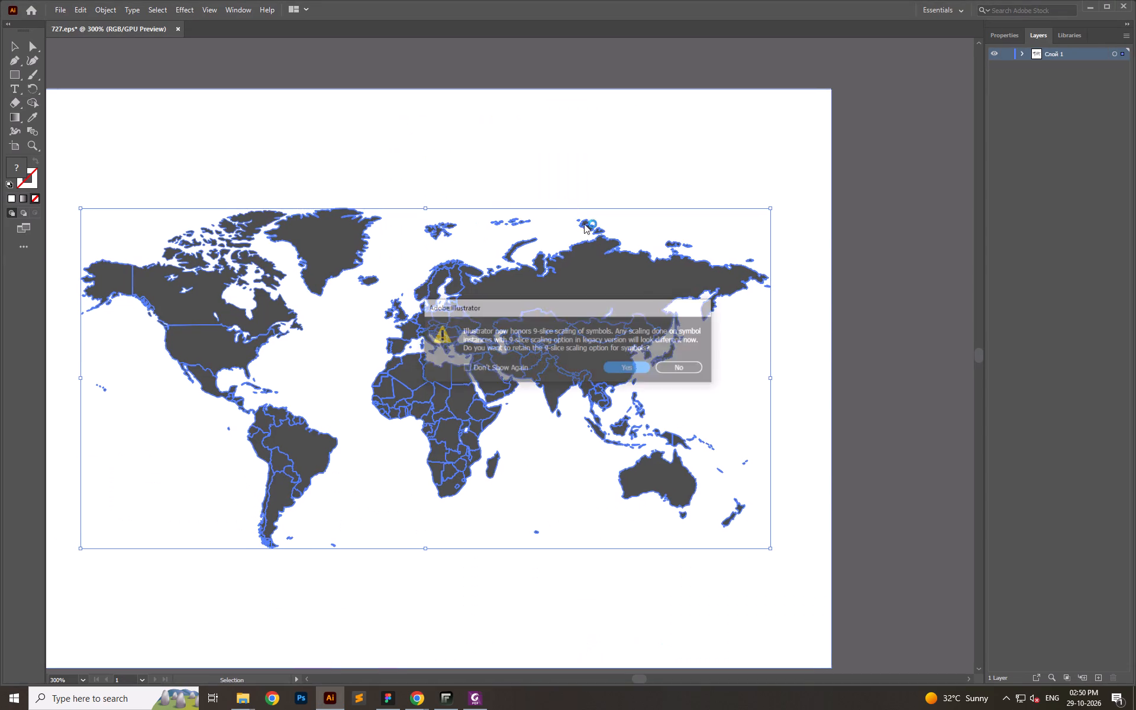
left_click(637, 367)
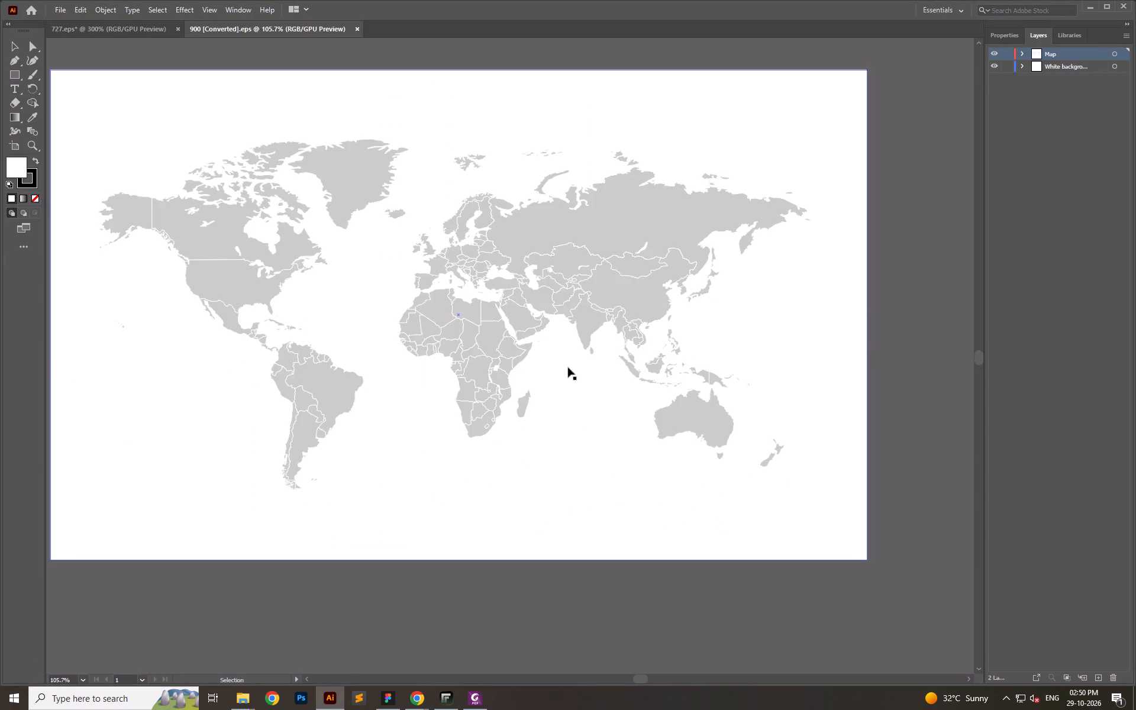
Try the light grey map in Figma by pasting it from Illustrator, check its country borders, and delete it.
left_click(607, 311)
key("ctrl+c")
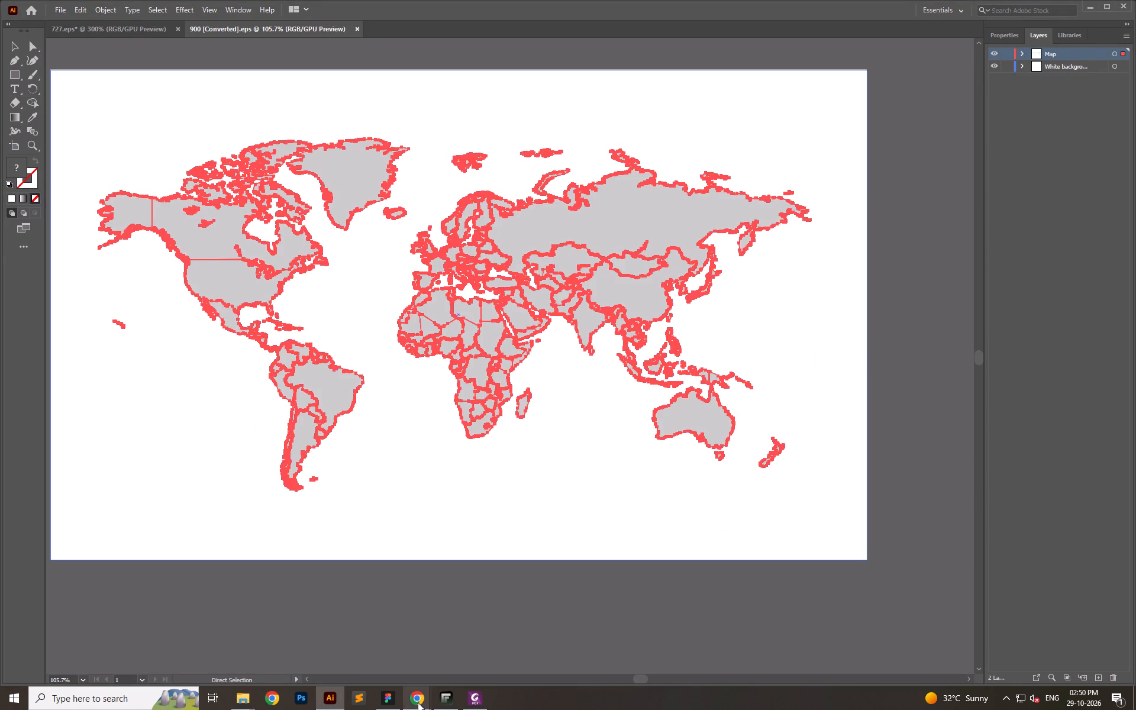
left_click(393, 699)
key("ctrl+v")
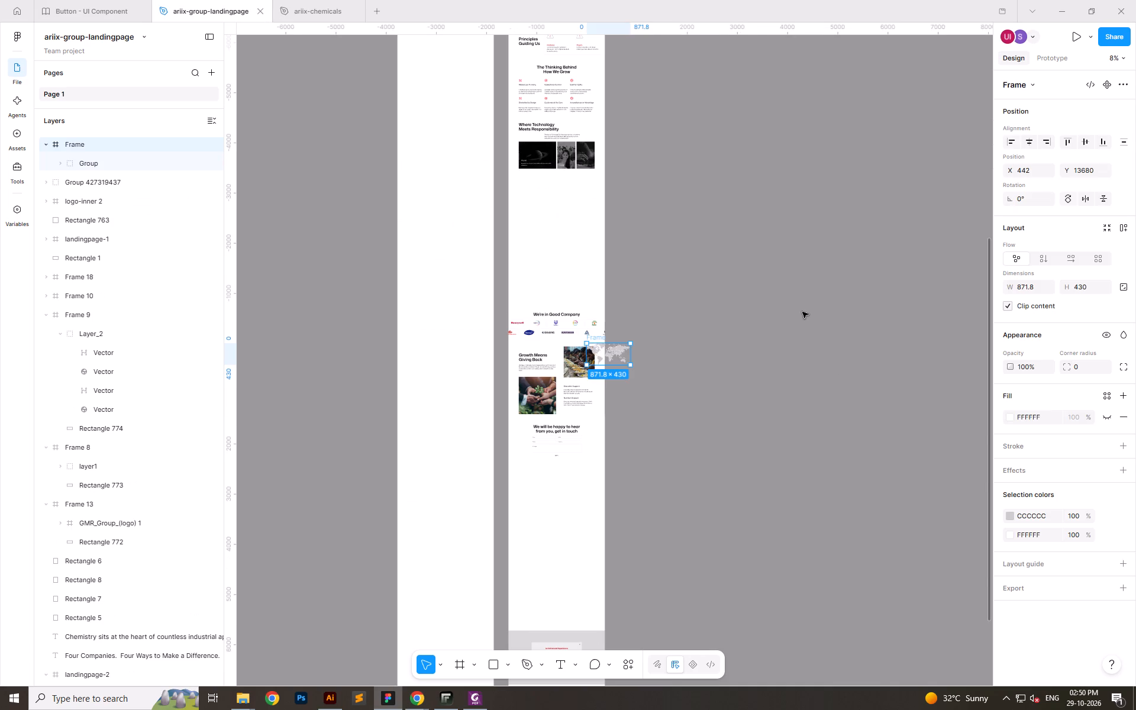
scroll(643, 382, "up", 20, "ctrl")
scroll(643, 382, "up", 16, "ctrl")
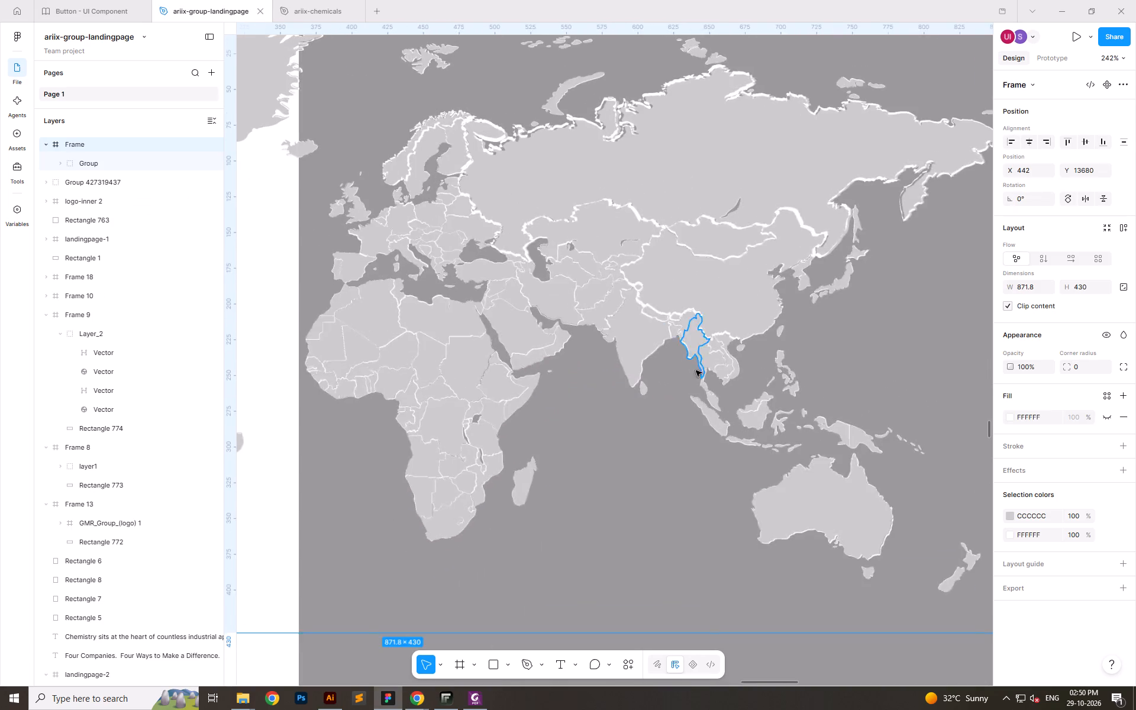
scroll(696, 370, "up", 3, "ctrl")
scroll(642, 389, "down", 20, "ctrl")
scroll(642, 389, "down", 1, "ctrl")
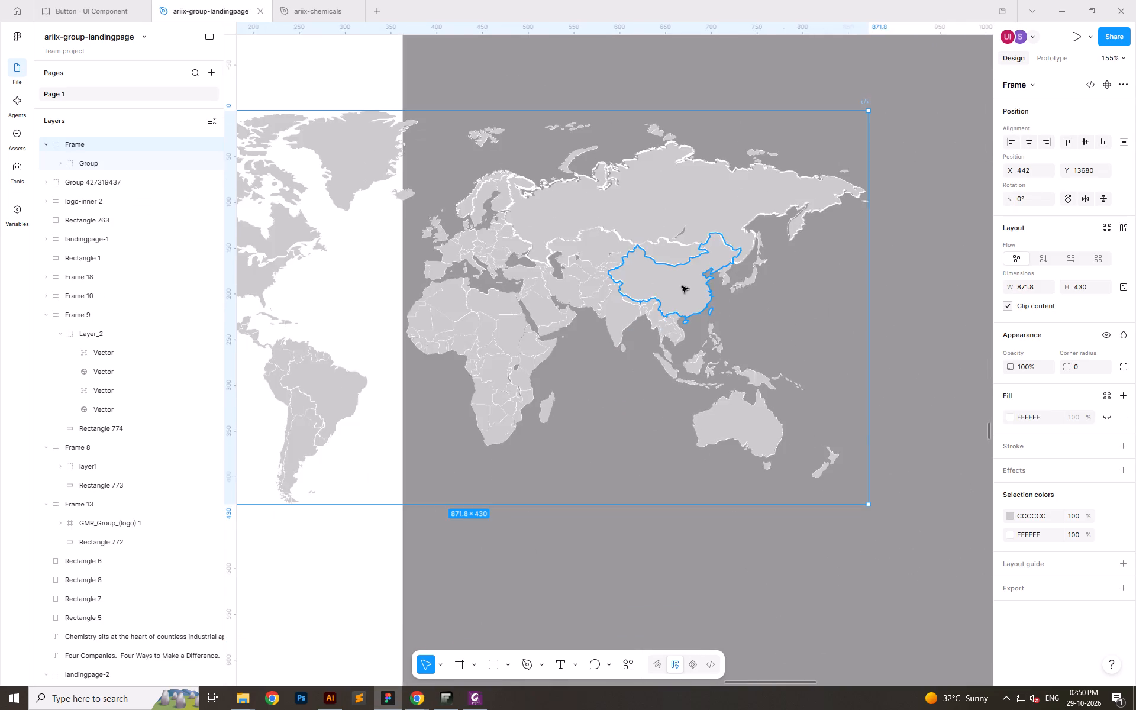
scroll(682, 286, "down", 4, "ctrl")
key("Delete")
Switch back to Illustrator and use Expand Appearance on the whole map group in 900 [Converted].eps.
key("alt+Tab")
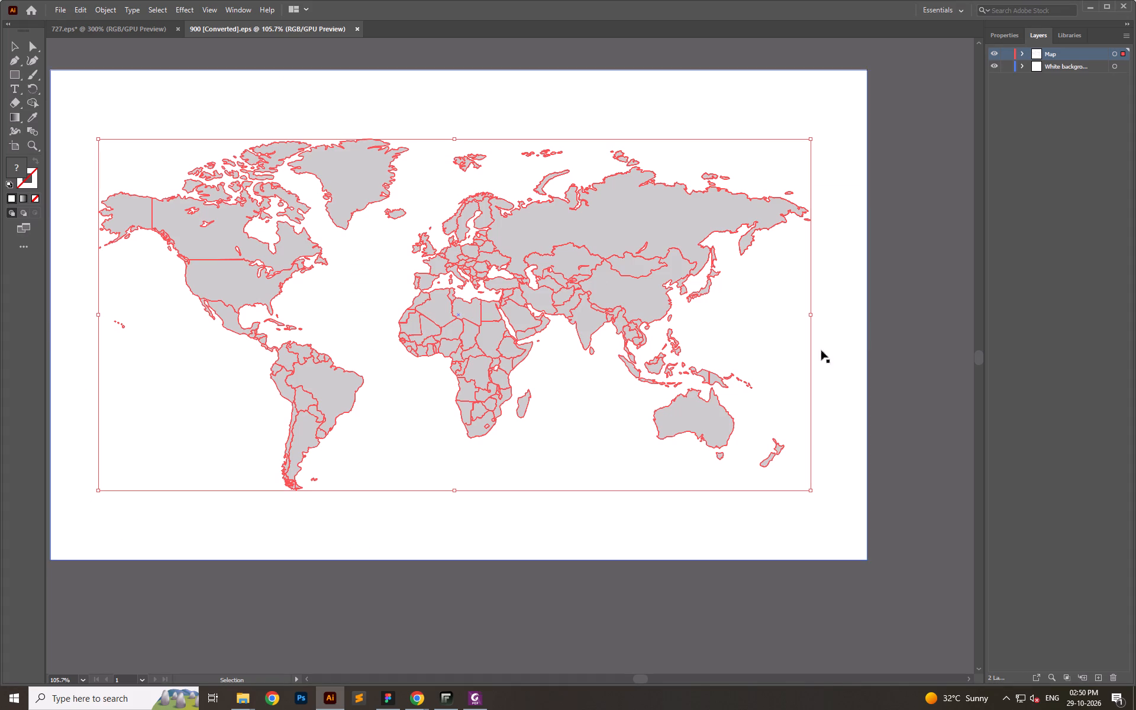
left_click(895, 243)
scroll(580, 300, "up", 5, "alt")
scroll(667, 347, "up", 5, "alt")
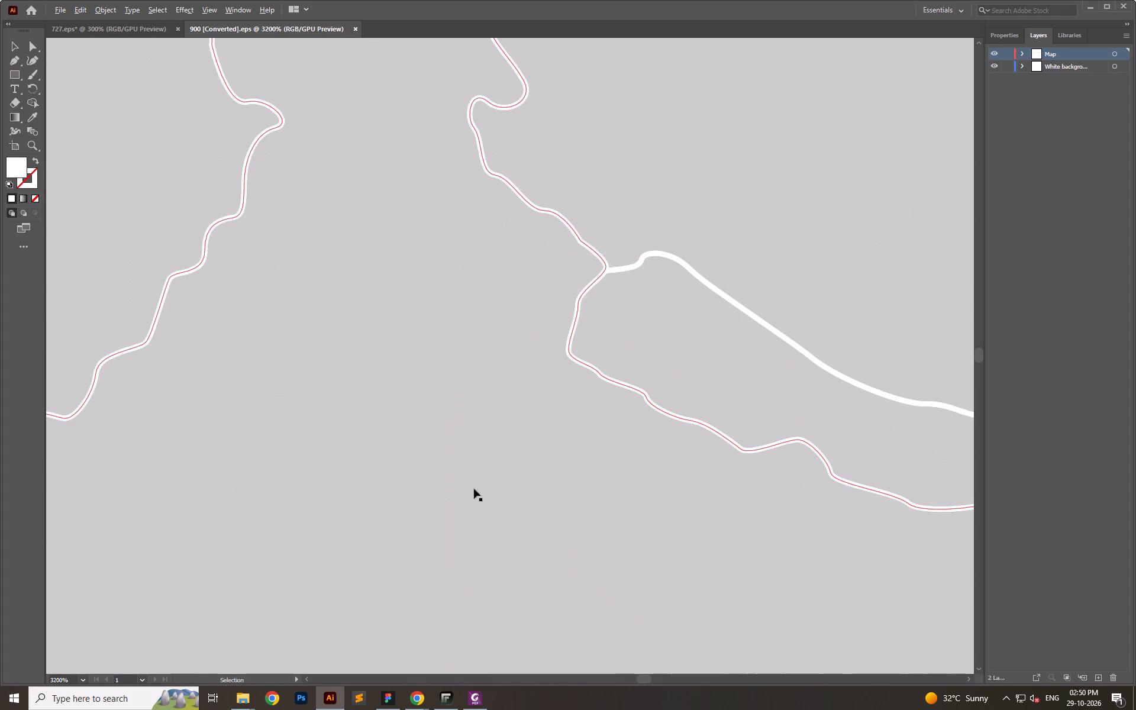
scroll(456, 308, "down", 6, "alt")
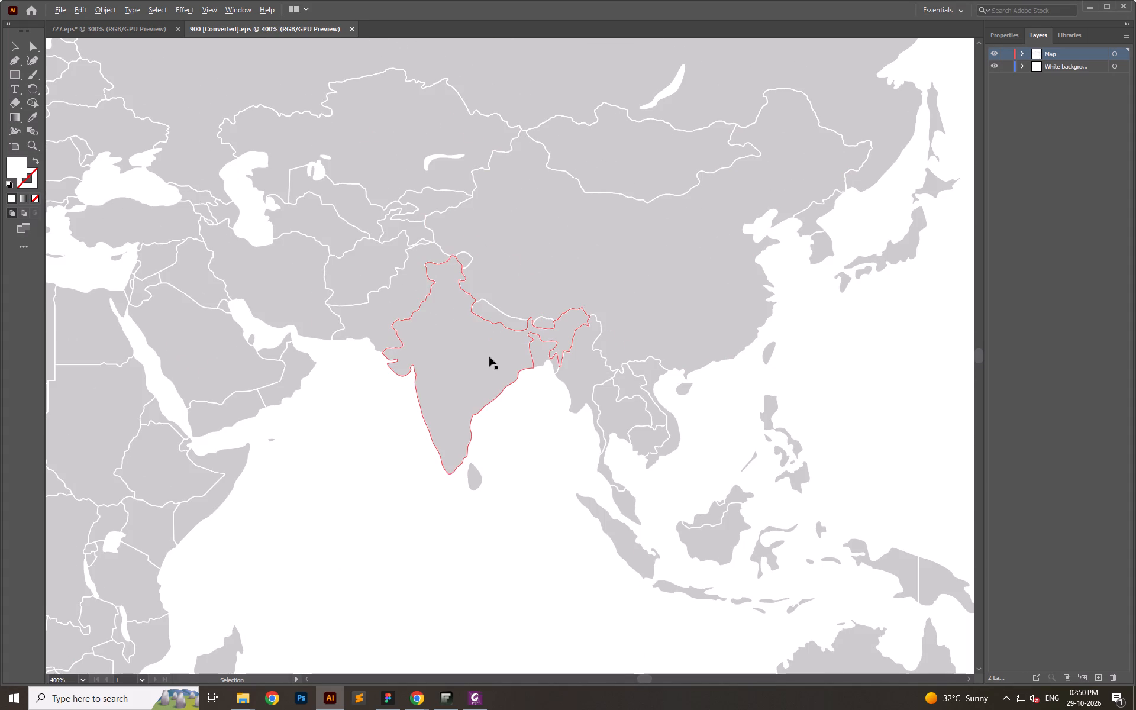
scroll(478, 343, "down", 6, "alt")
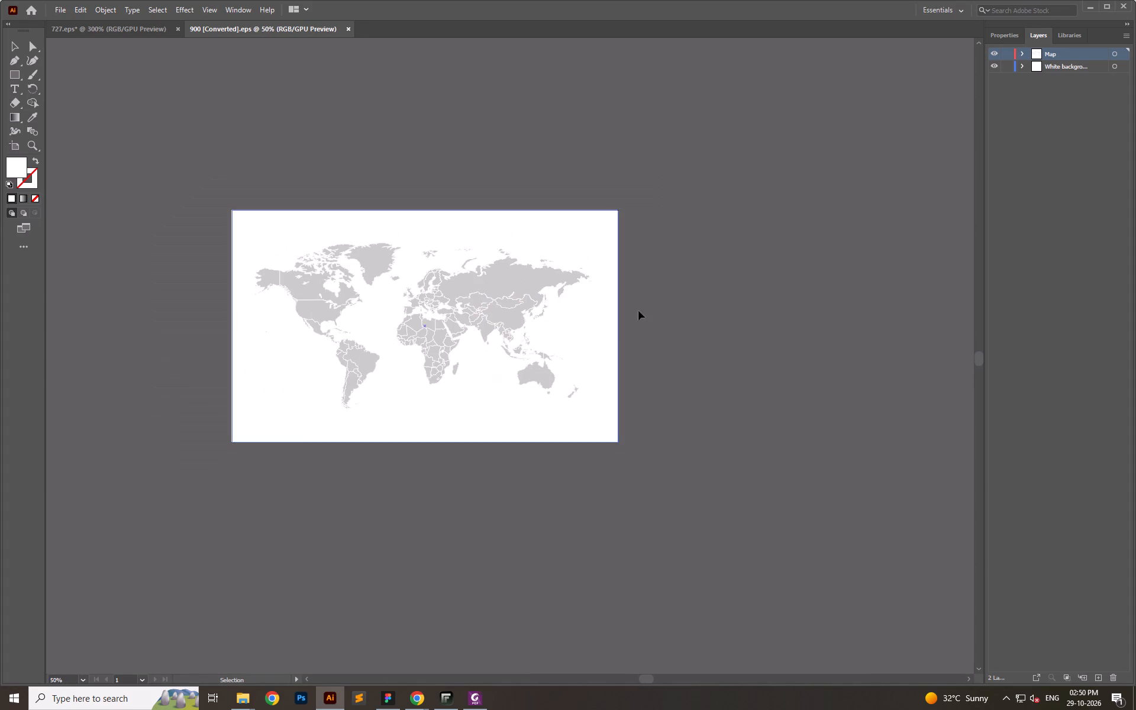
left_click(662, 308)
left_click(532, 295)
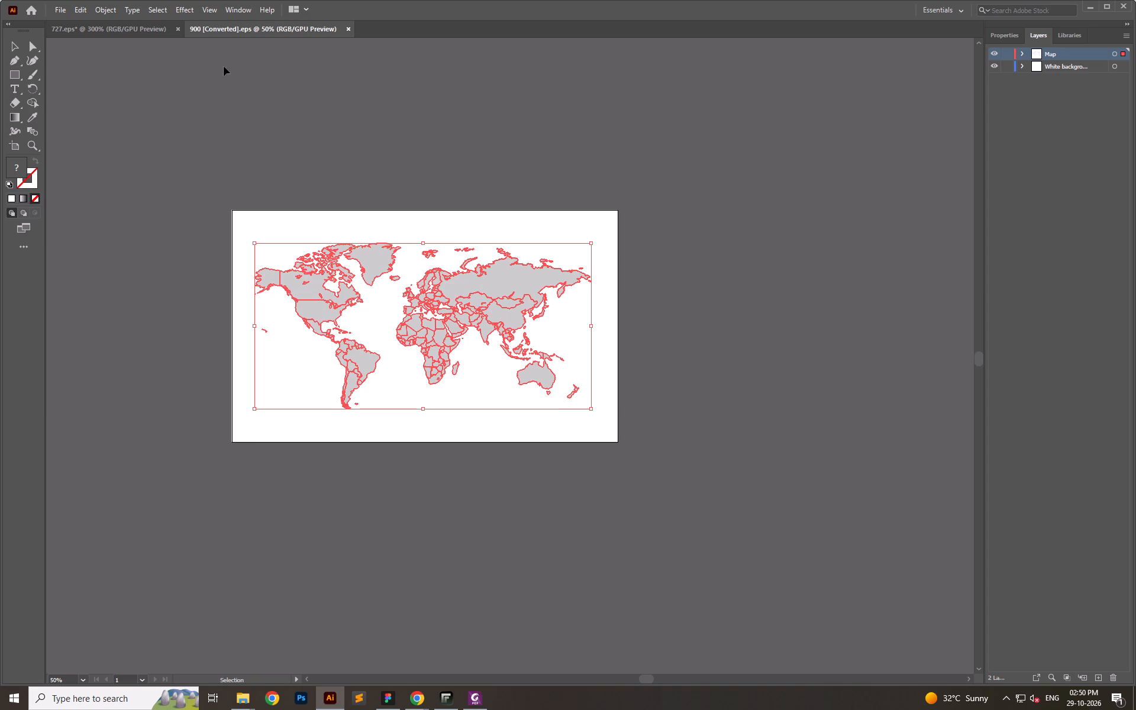
left_click(111, 13)
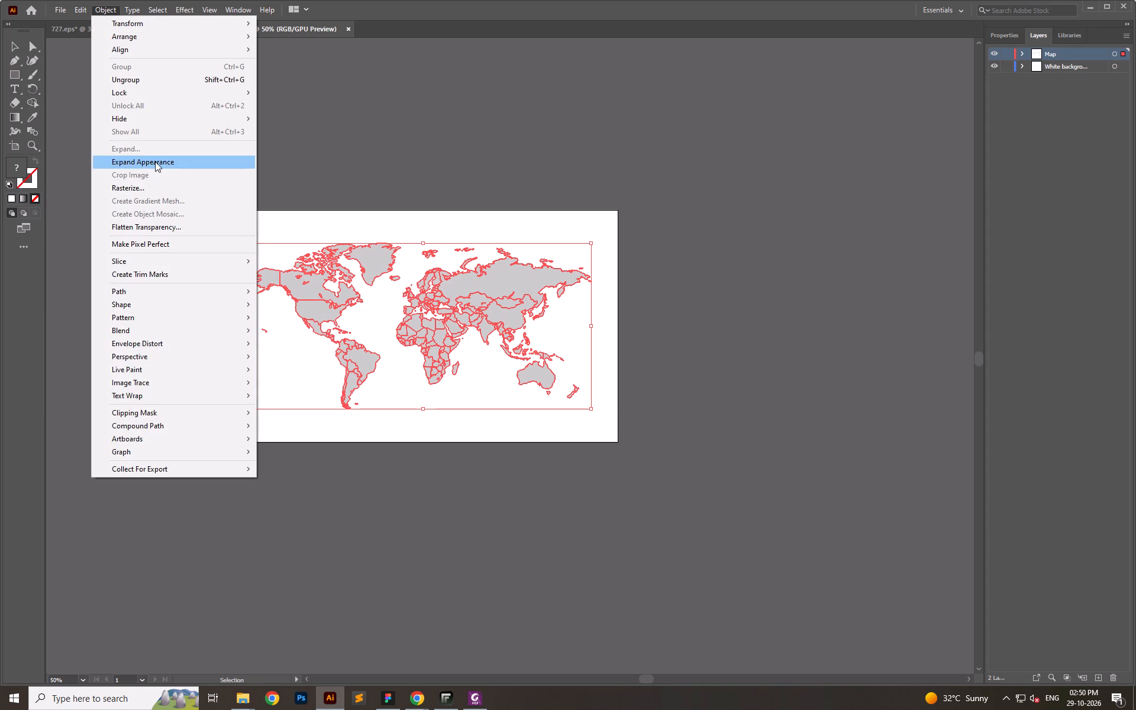
left_click(155, 162)
left_click(105, 7)
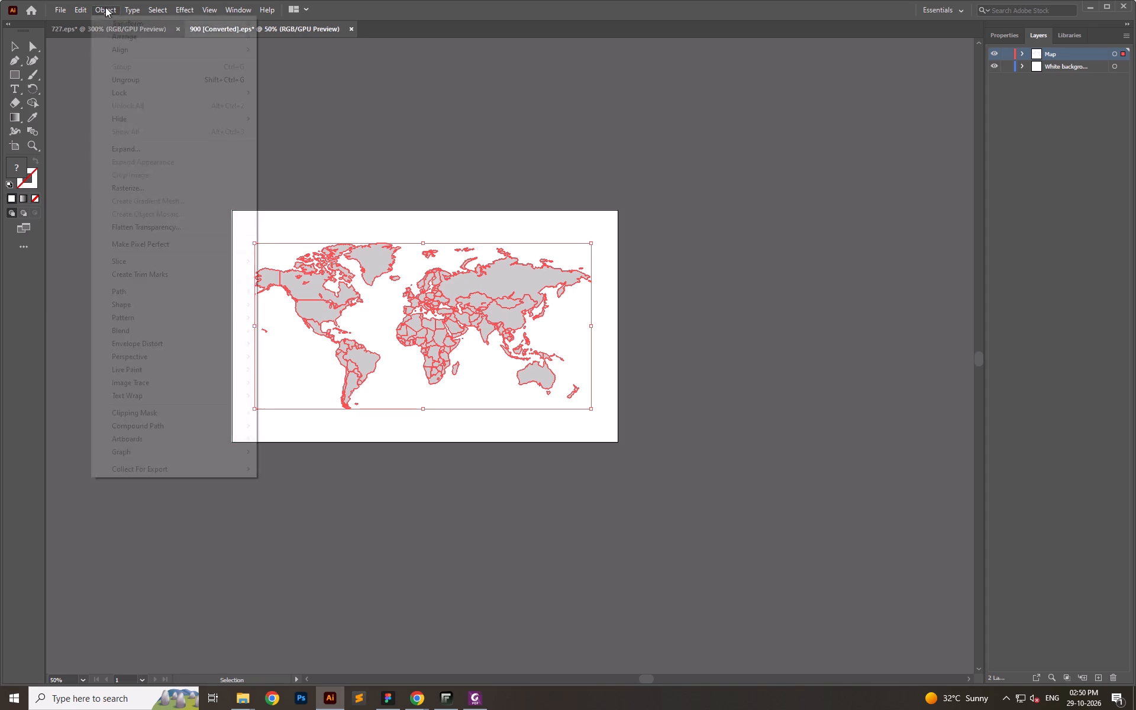
left_click(708, 298)
Inspect the map outlines up close around Nepal and Bhutan with the map selected, and undo the last change.
scroll(459, 295, "up", 6, "alt")
scroll(659, 466, "up", 6, "alt")
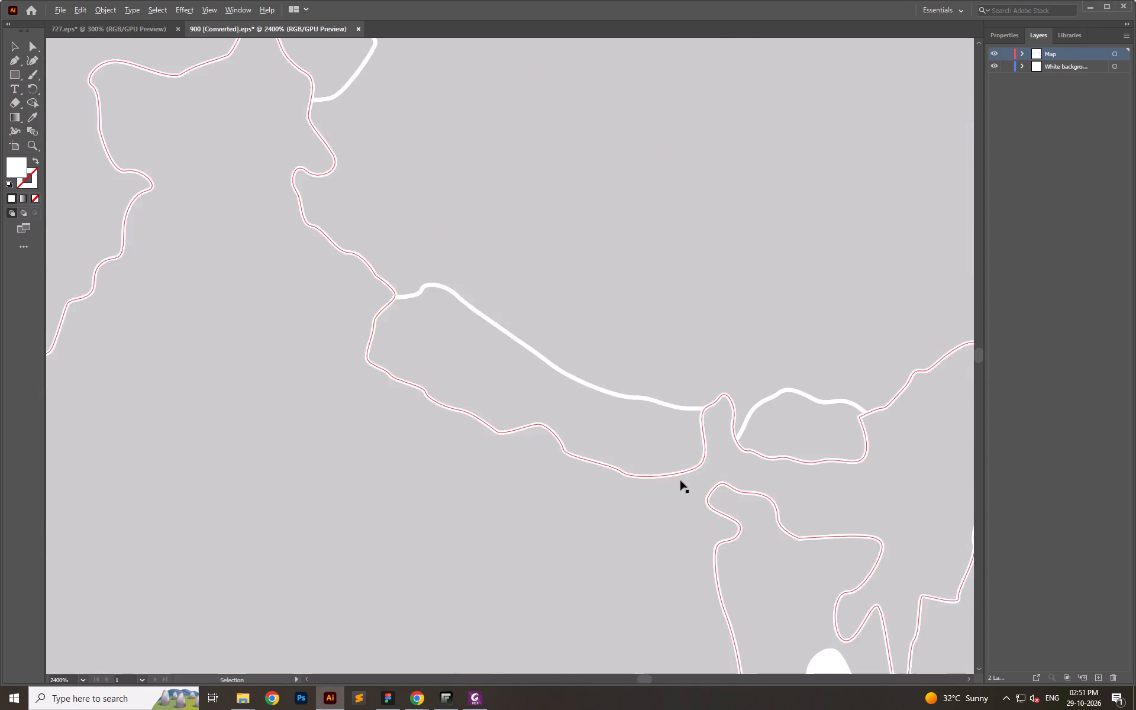
left_click(644, 471, "alt")
left_click_drag(639, 445, 361, 383)
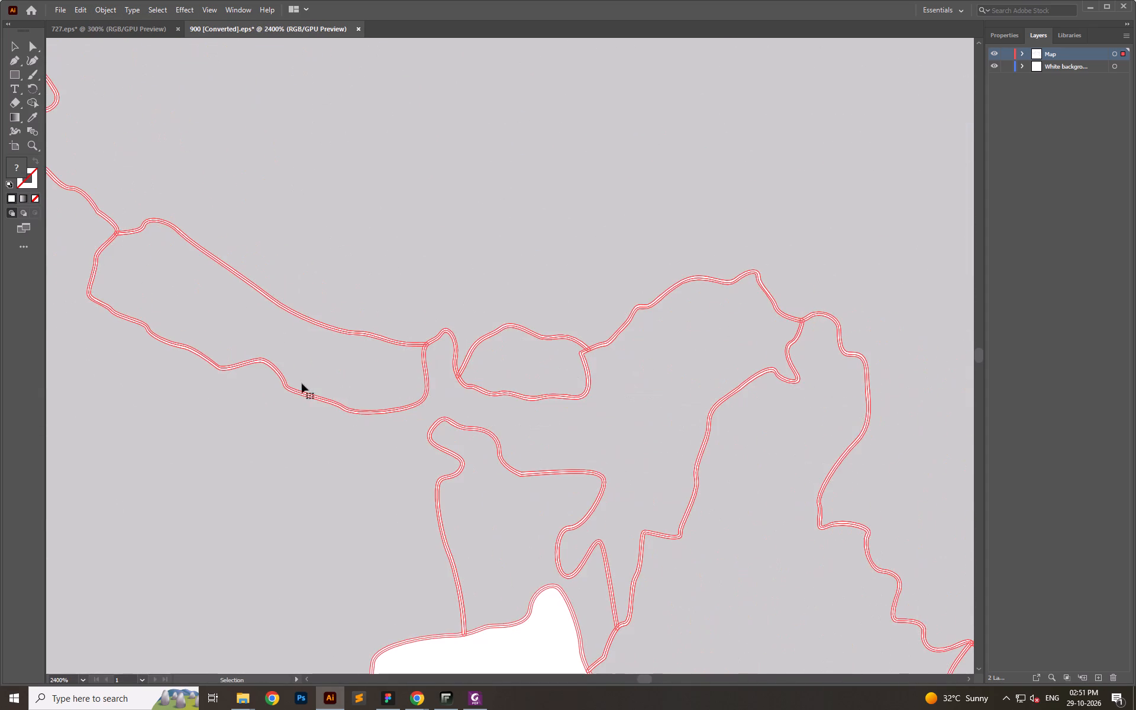
key("ctrl+z")
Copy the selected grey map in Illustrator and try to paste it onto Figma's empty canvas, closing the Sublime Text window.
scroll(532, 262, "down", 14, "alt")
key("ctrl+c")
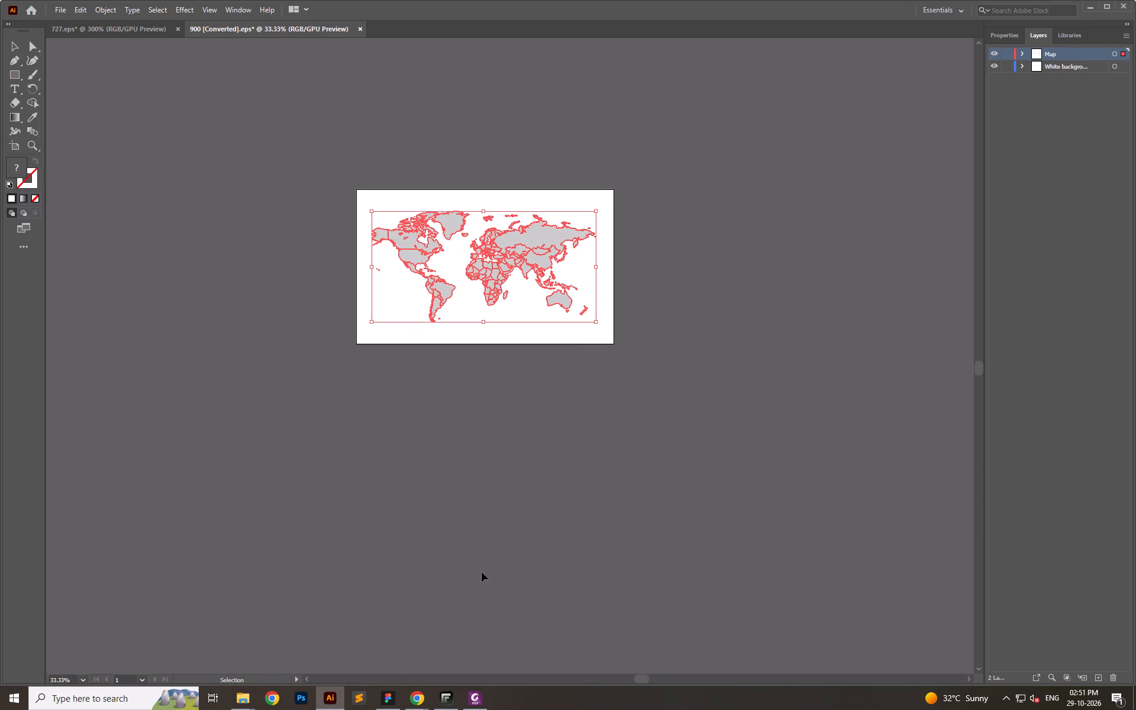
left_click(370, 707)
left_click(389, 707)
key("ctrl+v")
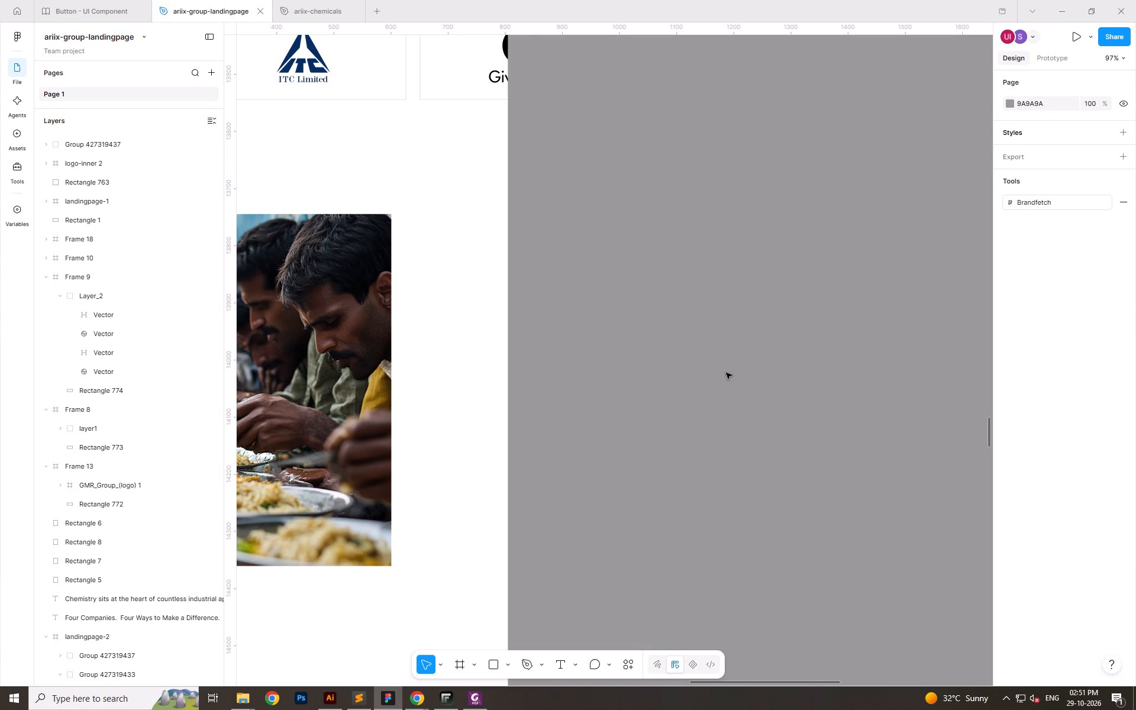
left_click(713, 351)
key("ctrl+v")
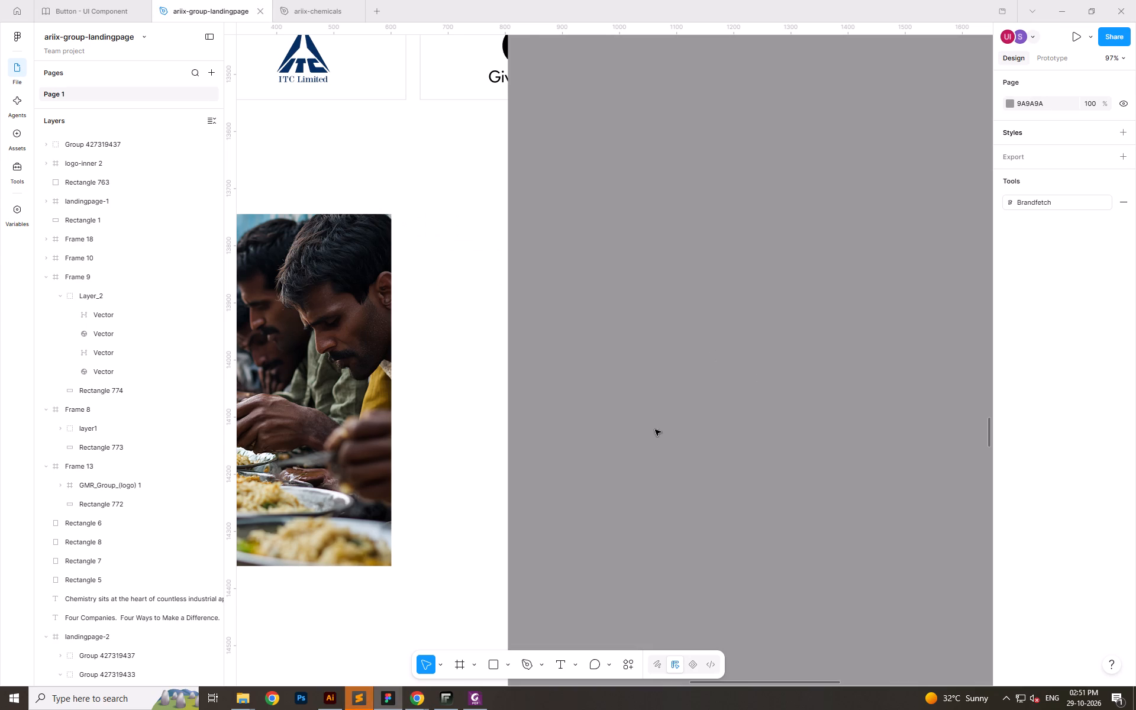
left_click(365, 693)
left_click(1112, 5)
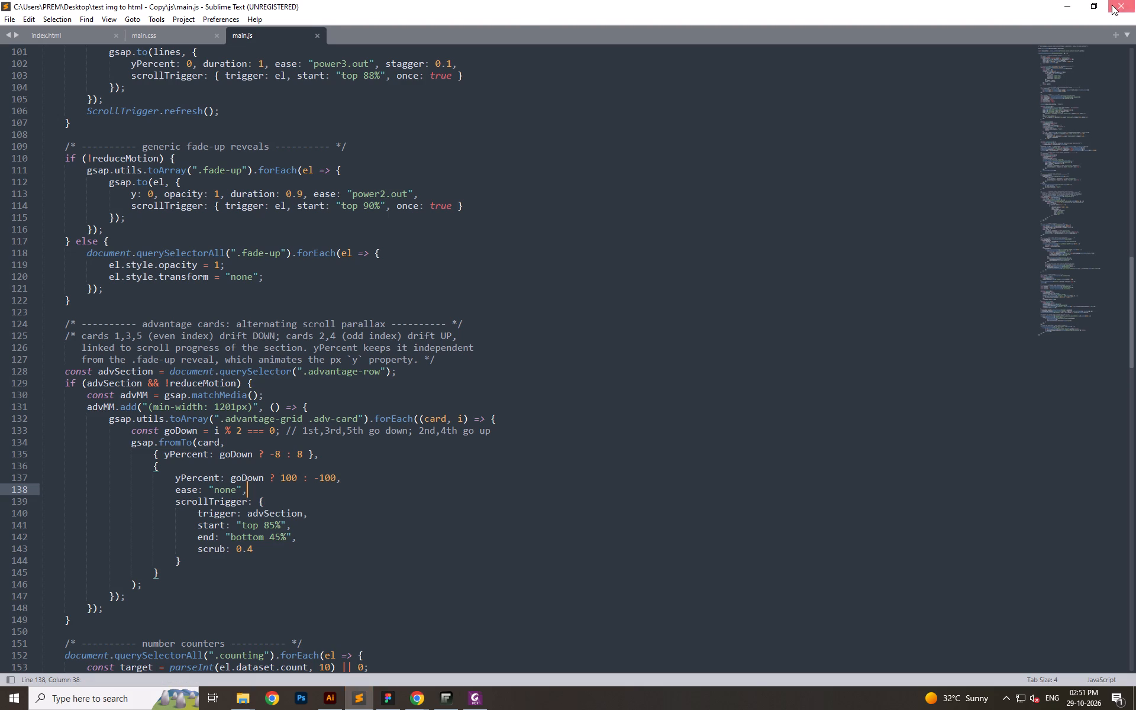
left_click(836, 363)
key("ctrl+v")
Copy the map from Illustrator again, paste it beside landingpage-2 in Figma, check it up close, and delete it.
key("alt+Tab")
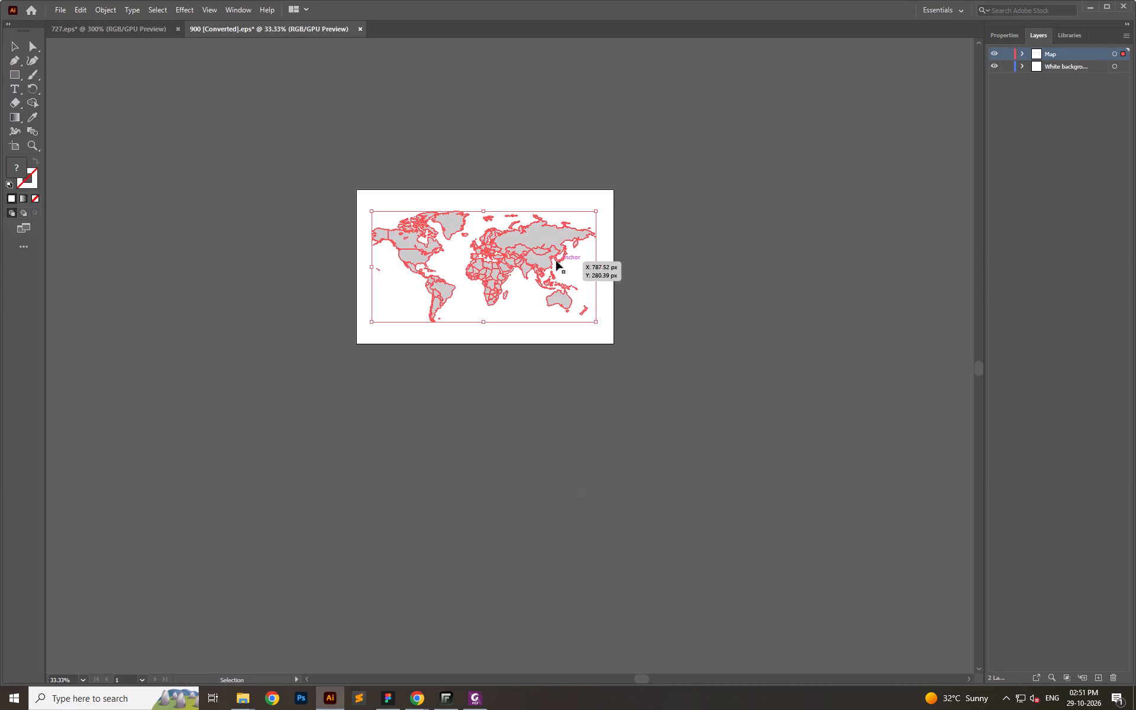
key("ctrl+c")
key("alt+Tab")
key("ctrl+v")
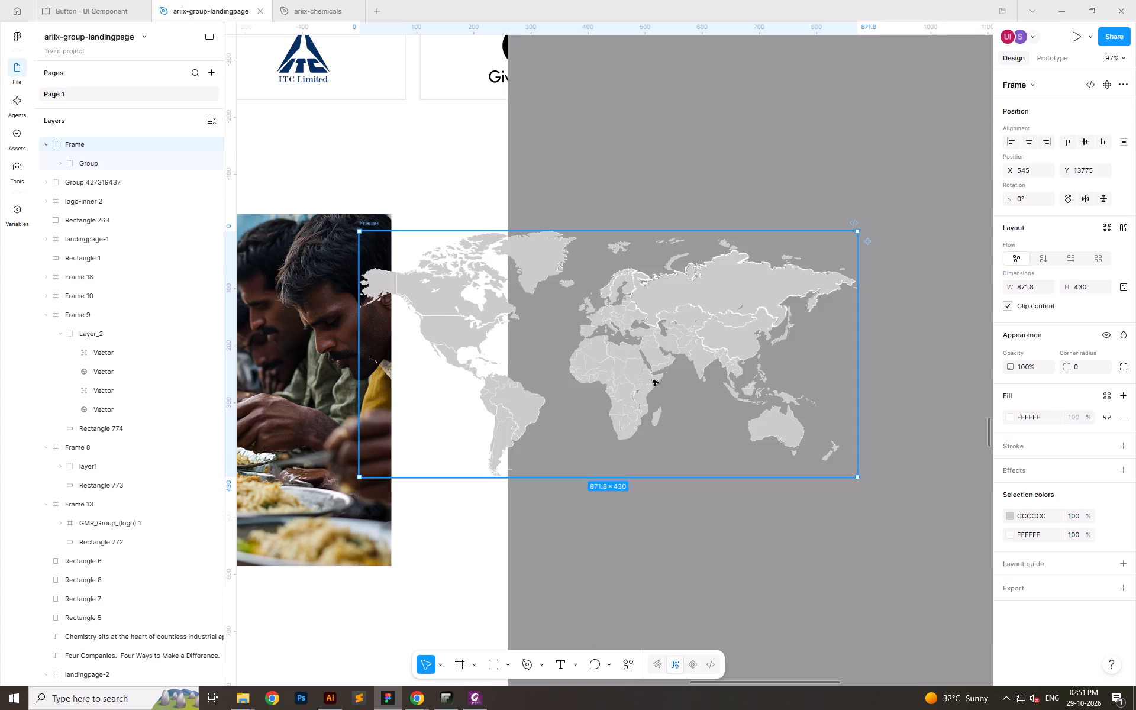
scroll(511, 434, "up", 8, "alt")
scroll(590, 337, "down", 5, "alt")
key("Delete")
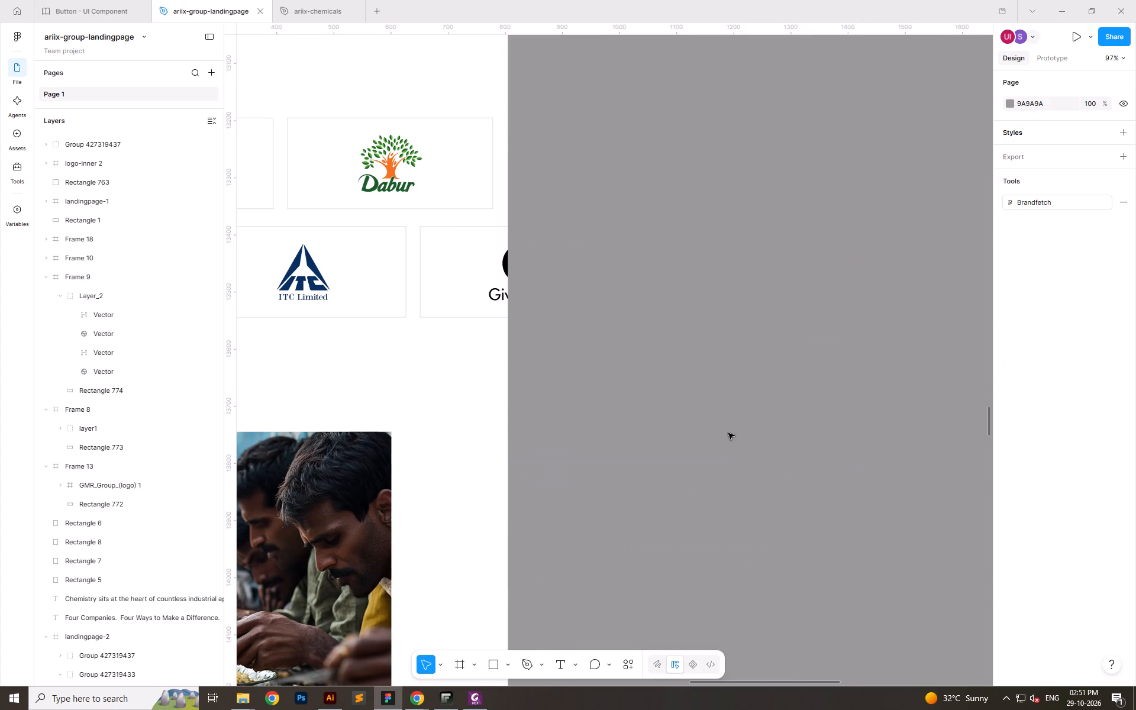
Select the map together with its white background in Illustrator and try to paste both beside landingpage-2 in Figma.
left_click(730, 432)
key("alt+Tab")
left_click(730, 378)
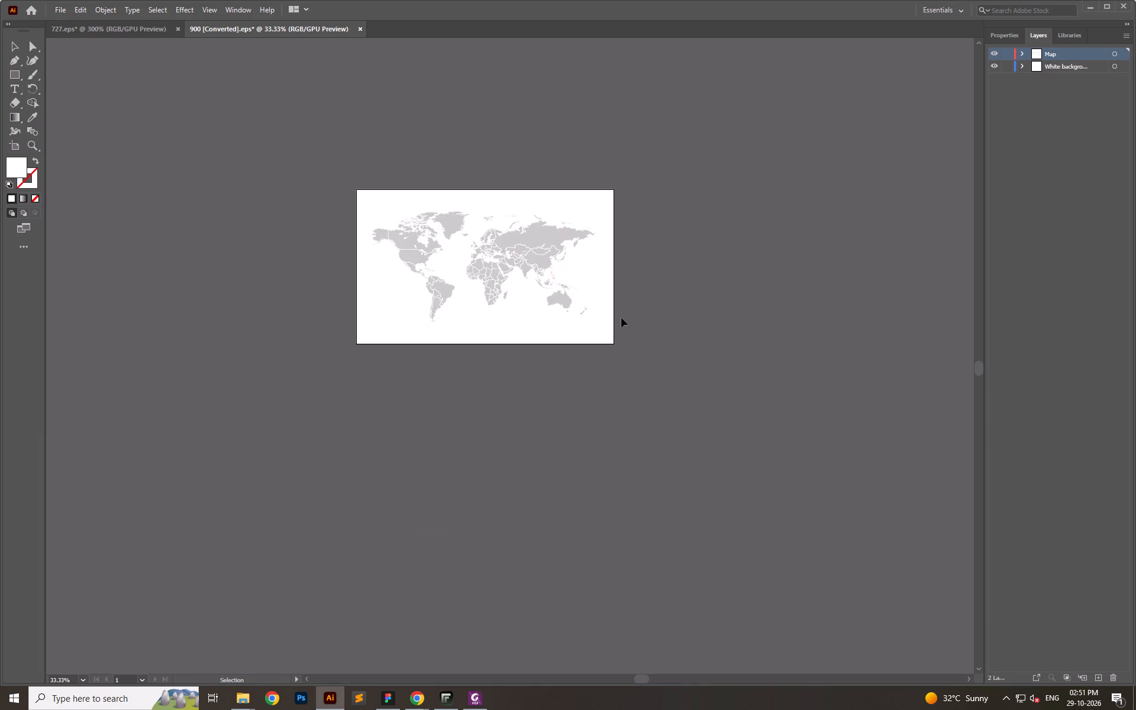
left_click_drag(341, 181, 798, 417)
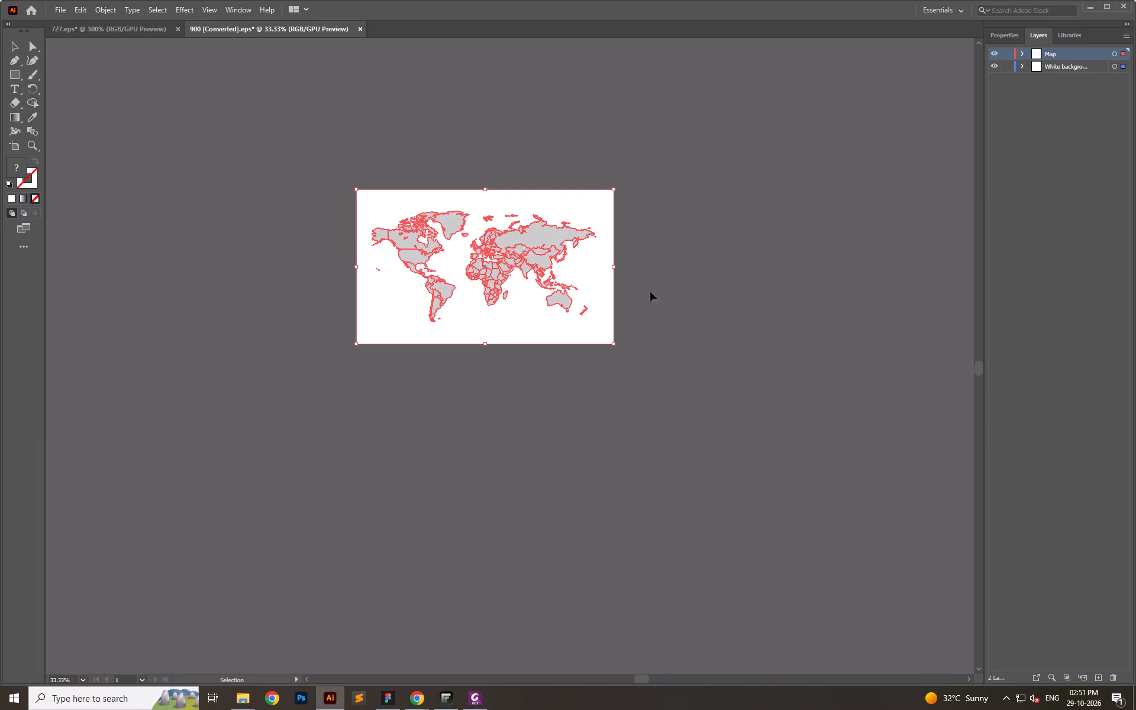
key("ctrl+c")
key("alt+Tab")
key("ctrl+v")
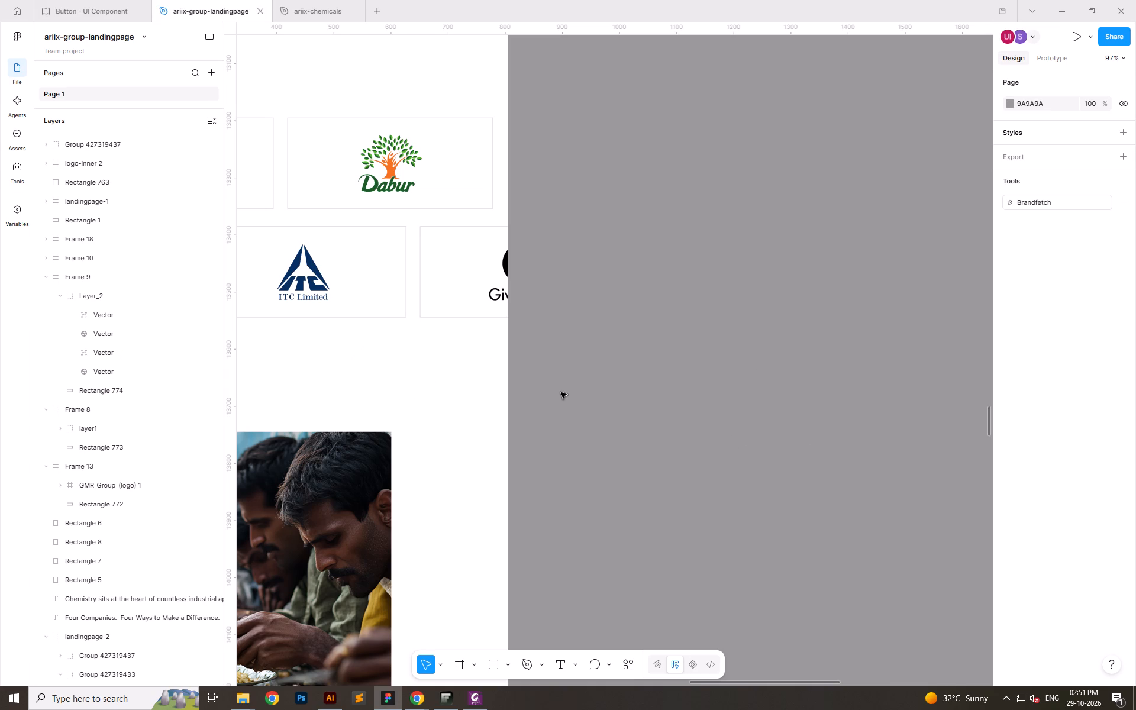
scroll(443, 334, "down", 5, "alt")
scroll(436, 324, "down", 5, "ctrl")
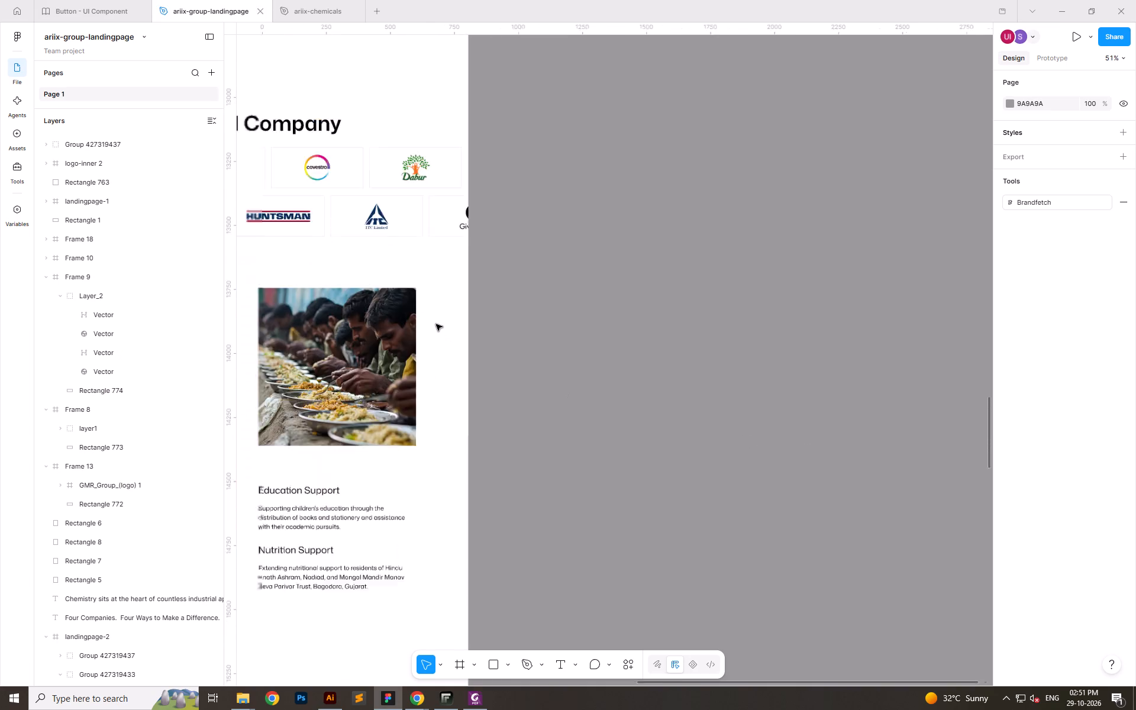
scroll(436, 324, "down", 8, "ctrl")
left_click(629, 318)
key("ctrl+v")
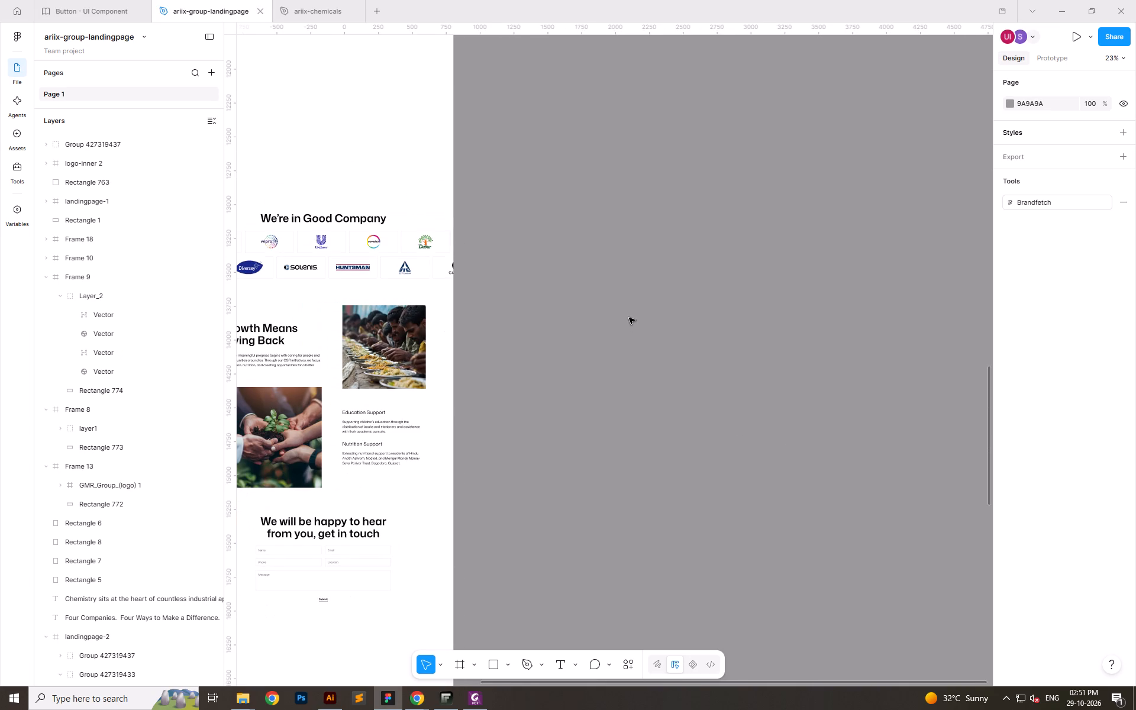
Switch to Illustrator and export the selected map and white background as an SVG asset into the world-map folder in Downloads.
key("alt+Tab")
right_click(549, 270)
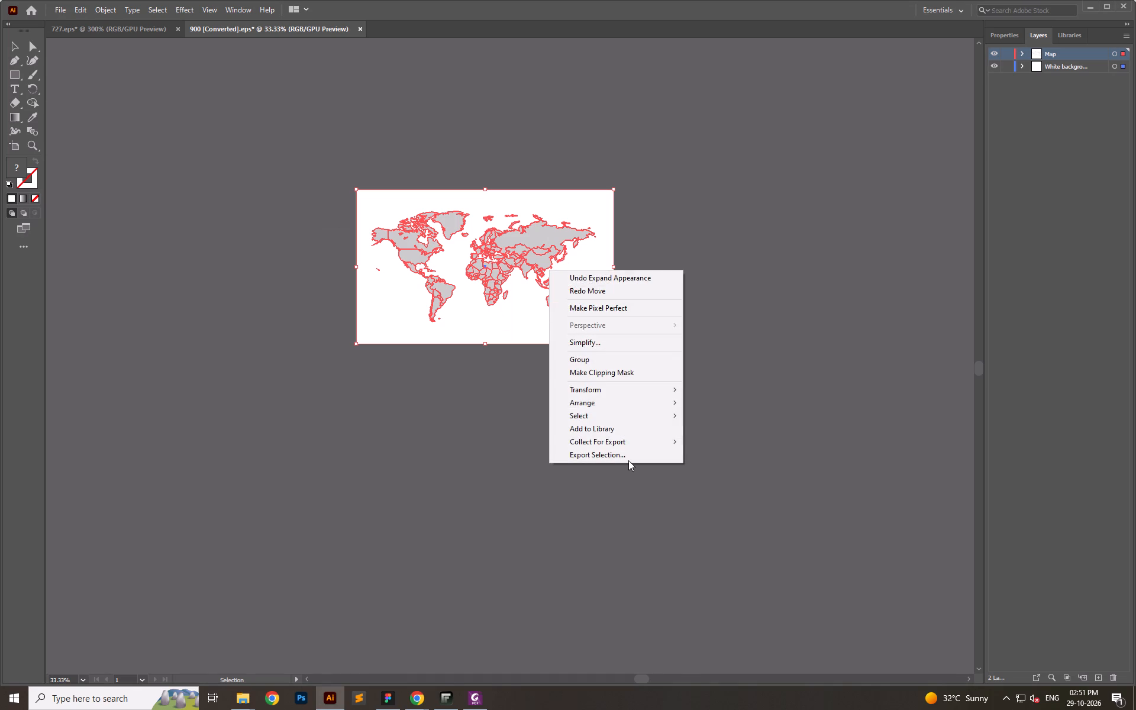
left_click(633, 456)
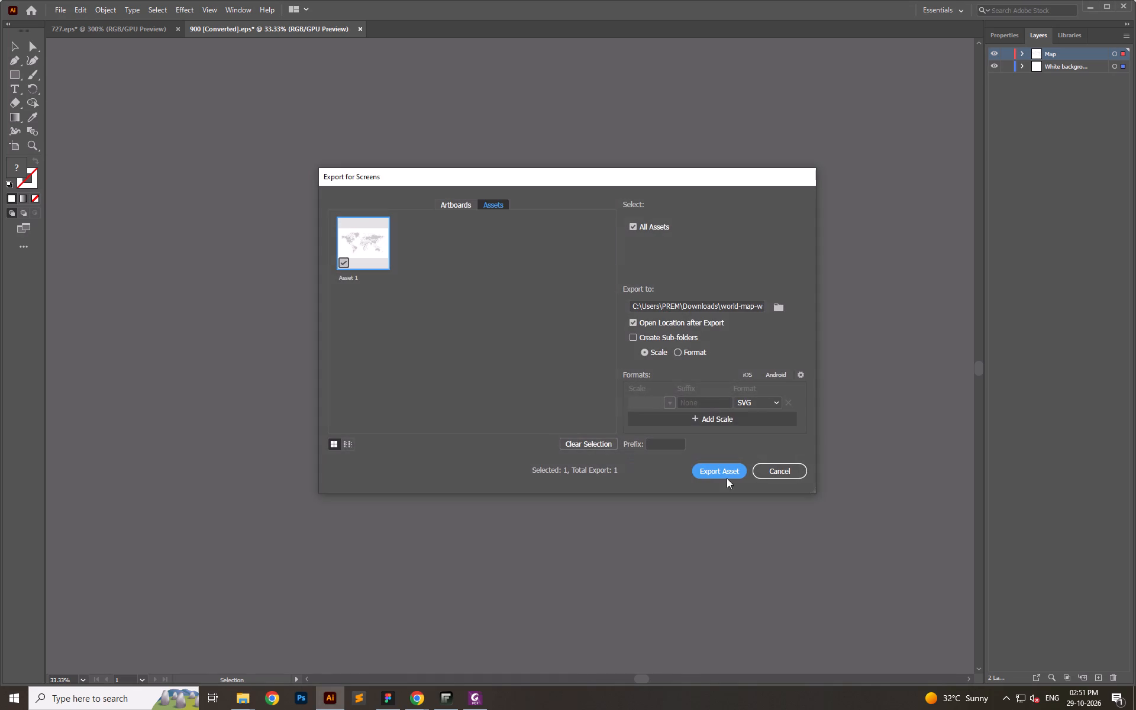
left_click(737, 472)
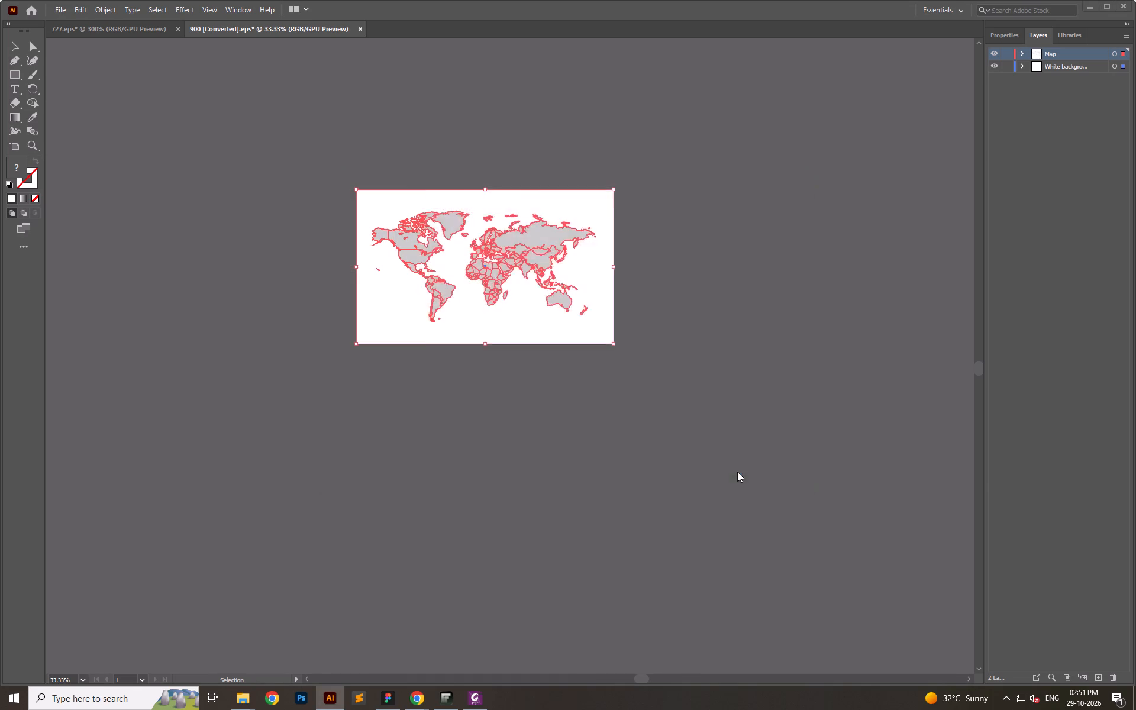
Copy the exported SVG file from its folder and paste it onto the empty canvas beside landingpage-2 in Figma.
left_click(710, 202)
key("ctrl+c")
key("alt+Tab")
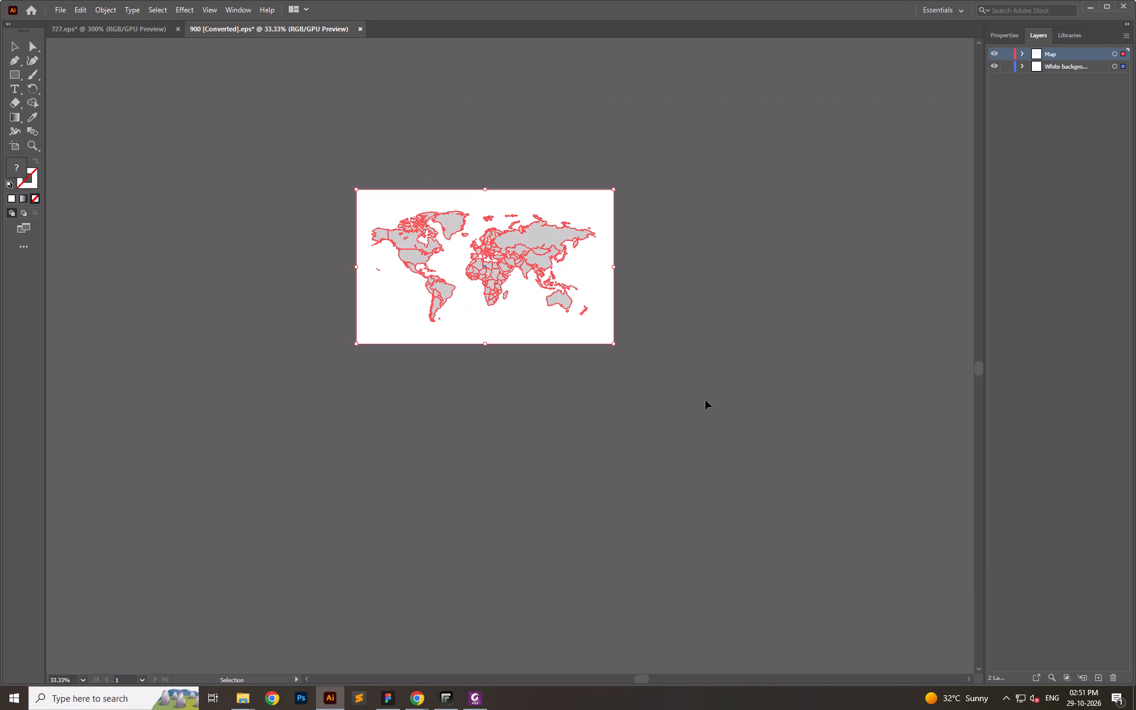
left_click(705, 401)
key("alt+Tab")
key("alt+Tab")
left_click(705, 401)
key("ctrl+v")
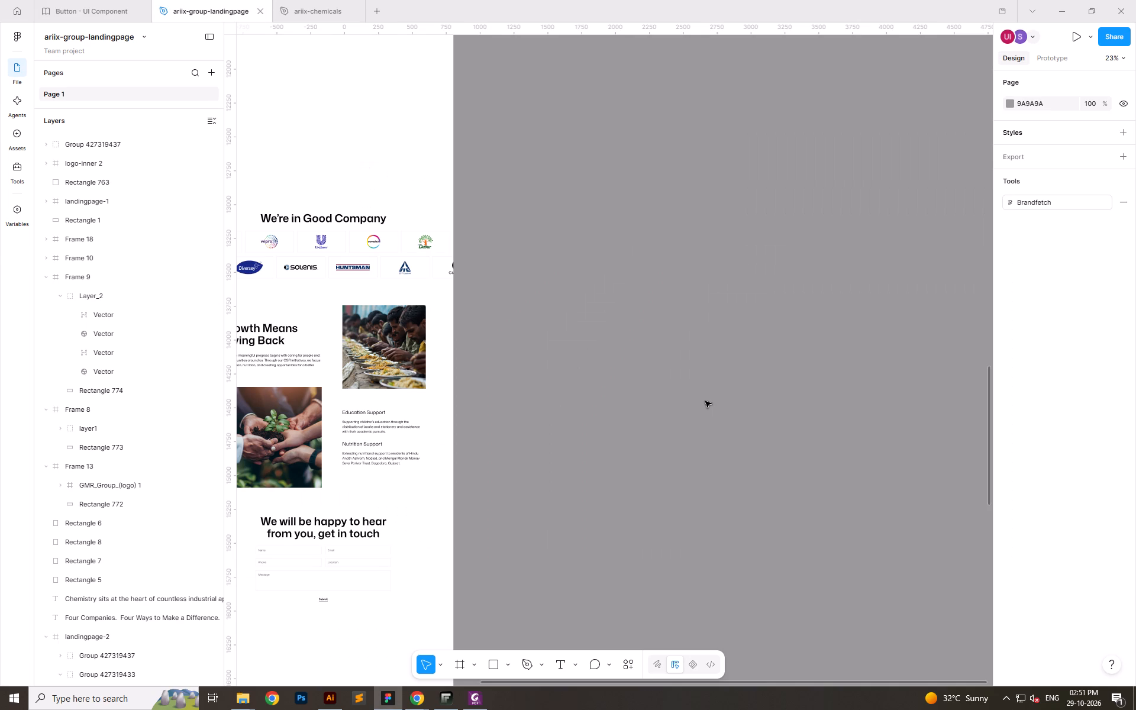
Examine the imported map's country borders up close around India, Nepal and Bhutan.
scroll(638, 363, "up", 13, "ctrl")
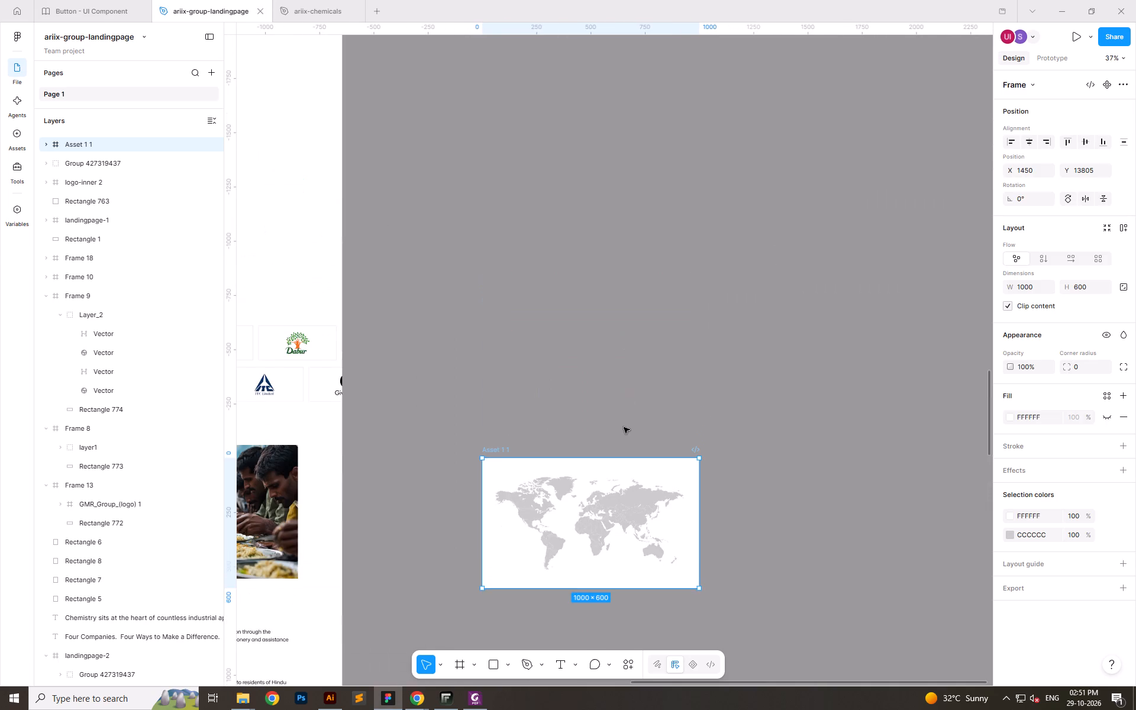
scroll(617, 511, "up", 20, "alt")
scroll(617, 511, "up", 4, "alt")
scroll(581, 212, "down", 7, "ctrl")
scroll(590, 400, "up", 2, "ctrl")
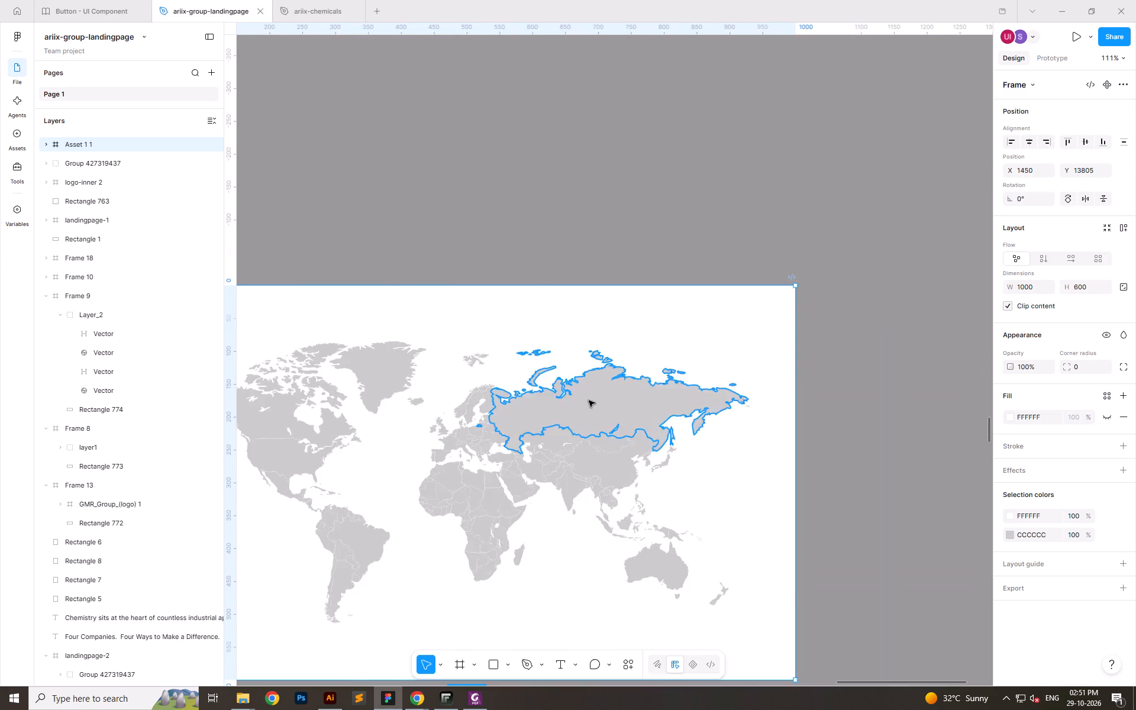
scroll(589, 401, "up", 12, "ctrl")
scroll(566, 583, "down", 1, "ctrl")
scroll(566, 583, "up", 8, "ctrl")
scroll(556, 582, "down", 1, "ctrl")
scroll(599, 444, "up", 6, "ctrl")
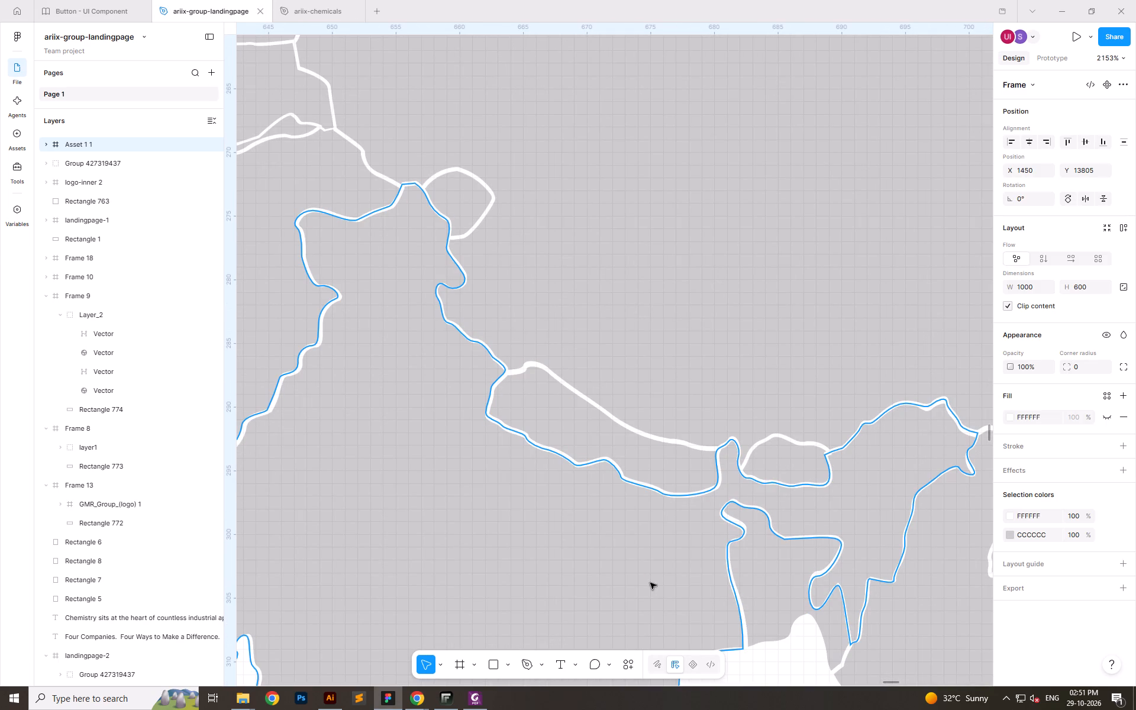
scroll(543, 445, "down", 20, "ctrl")
scroll(543, 445, "down", 11, "ctrl")
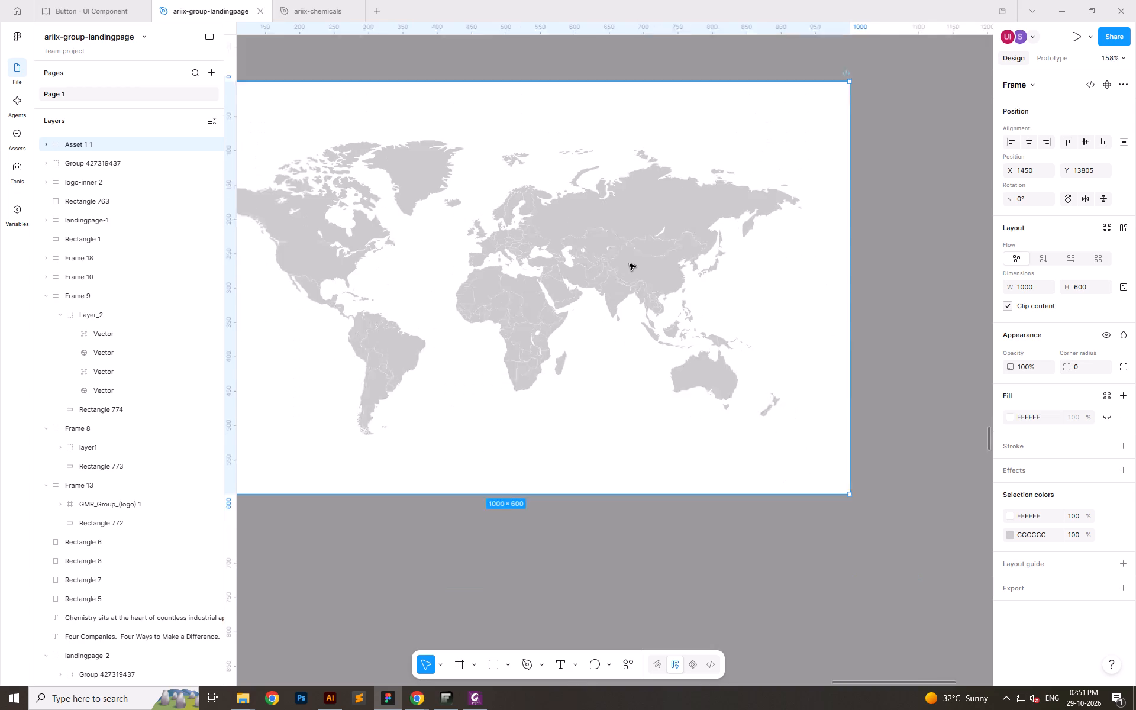
Delete the white background rectangle behind the imported map.
left_click(800, 417, "ctrl")
key("Delete")
Ungroup the Asset 1 1 frame so that only the Layer 2 map group remains on the canvas.
scroll(614, 215, "up", 19, "ctrl")
scroll(680, 260, "down", 15, "ctrl")
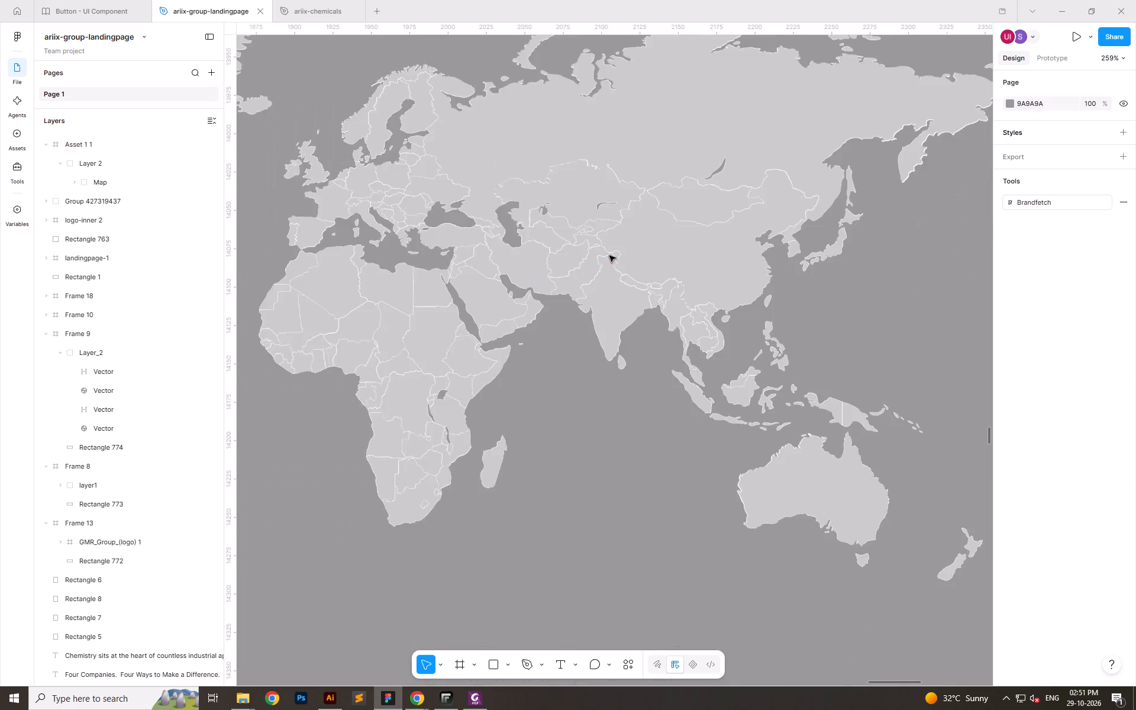
scroll(609, 256, "down", 9, "ctrl")
left_click(611, 438)
left_click(347, 131)
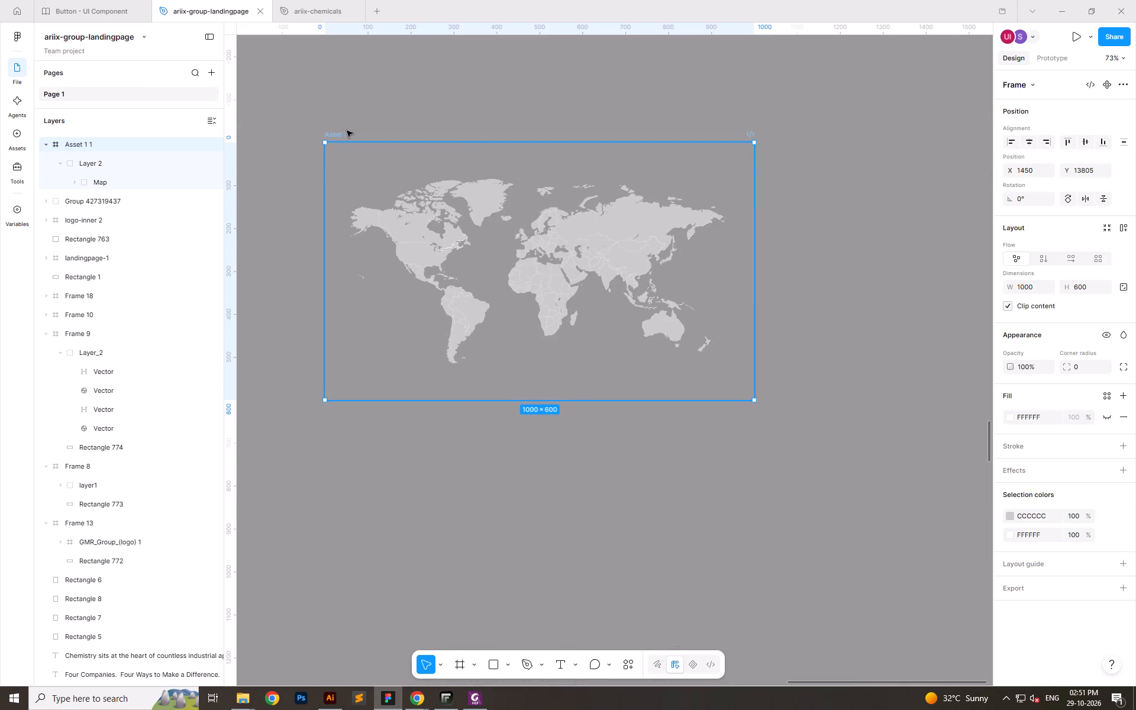
right_click(347, 131)
left_click(396, 330)
Change the map's country colour from the CCCCCC selection colour to EEEEEE.
scroll(717, 248, "up", 14, "ctrl")
scroll(543, 304, "down", 14, "ctrl")
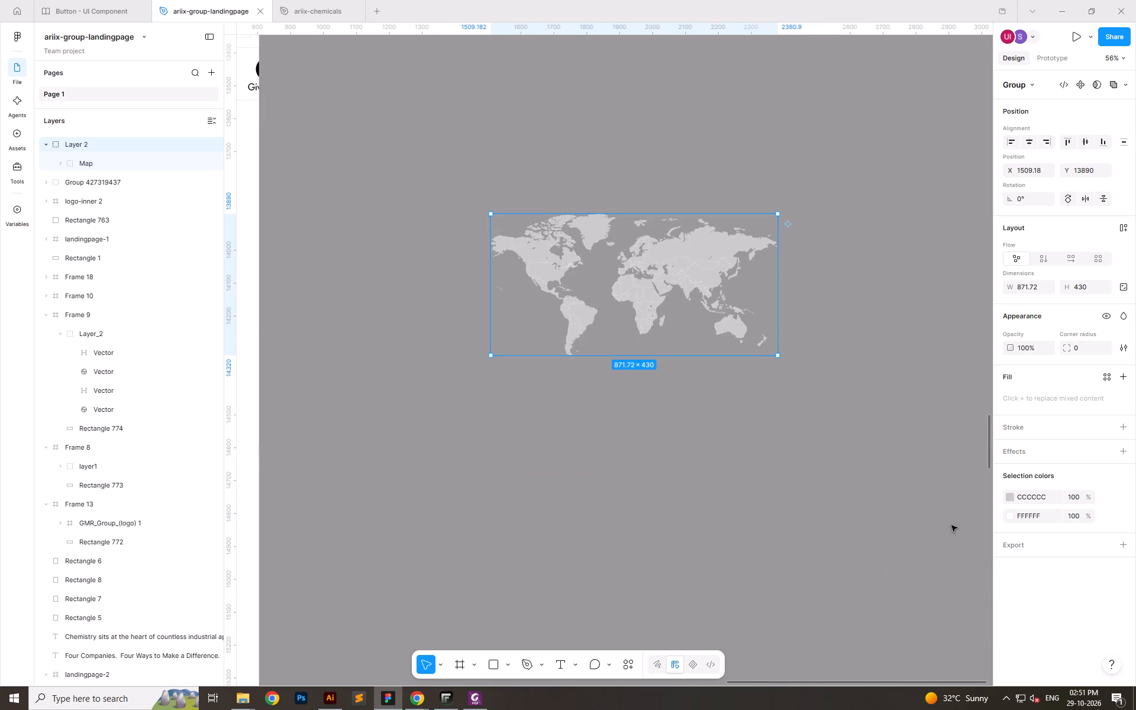
left_click(1032, 495)
type("ee")
key("Return")
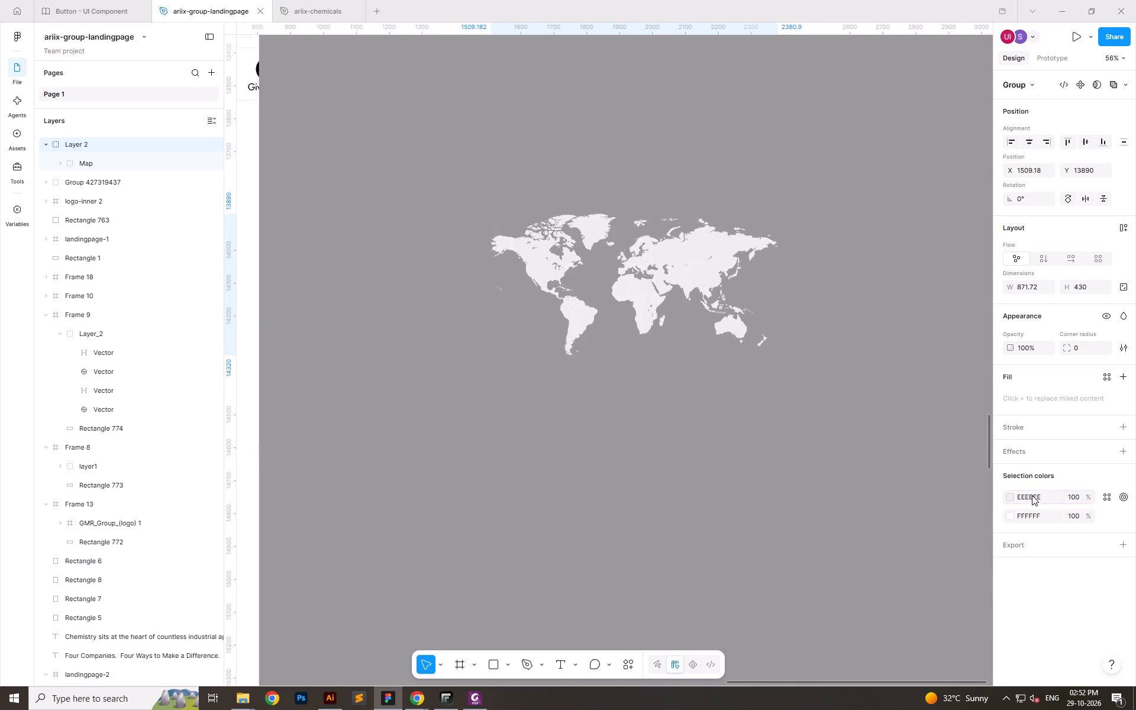
Lock the map group's aspect ratio and set its width to 1512.
scroll(808, 317, "down", 5, "ctrl")
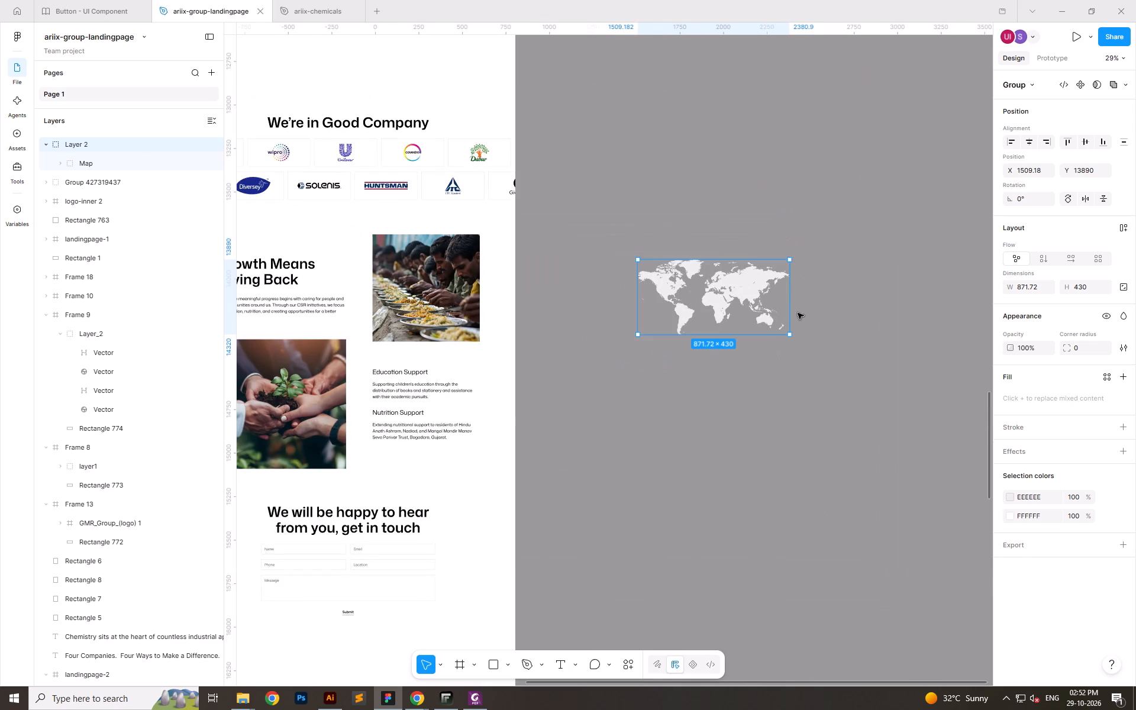
scroll(798, 314, "down", 7, "ctrl")
left_click(1124, 286)
left_click(1044, 286)
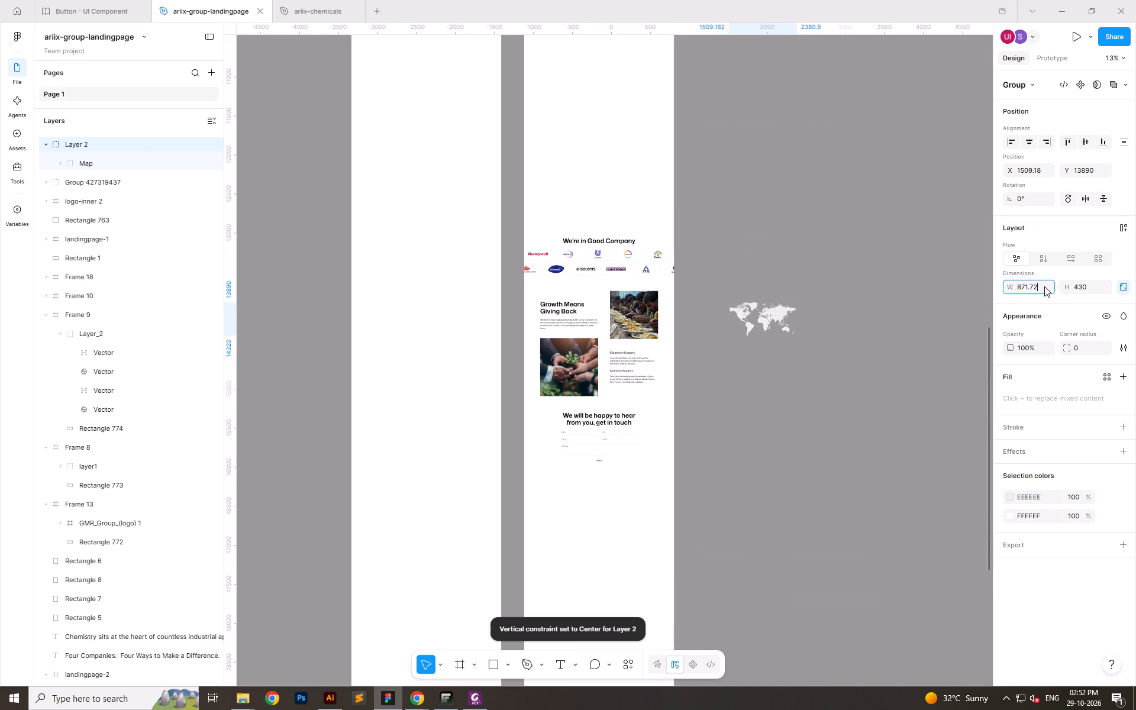
type("1512")
key("Return")
Examine the enlarged map's country borders up close around Central and South Asia.
scroll(812, 344, "up", 7, "alt")
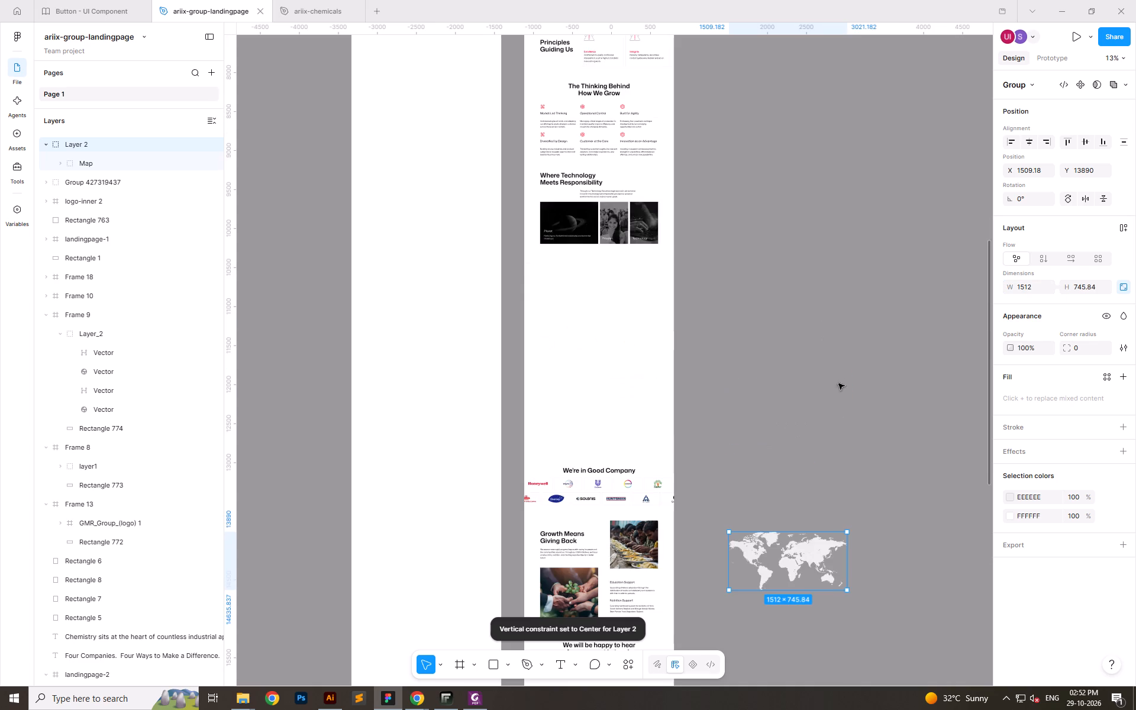
scroll(807, 554, "up", 20, "ctrl")
scroll(807, 554, "up", 12, "ctrl")
scroll(955, 464, "down", 1, "ctrl")
scroll(955, 464, "up", 6, "ctrl")
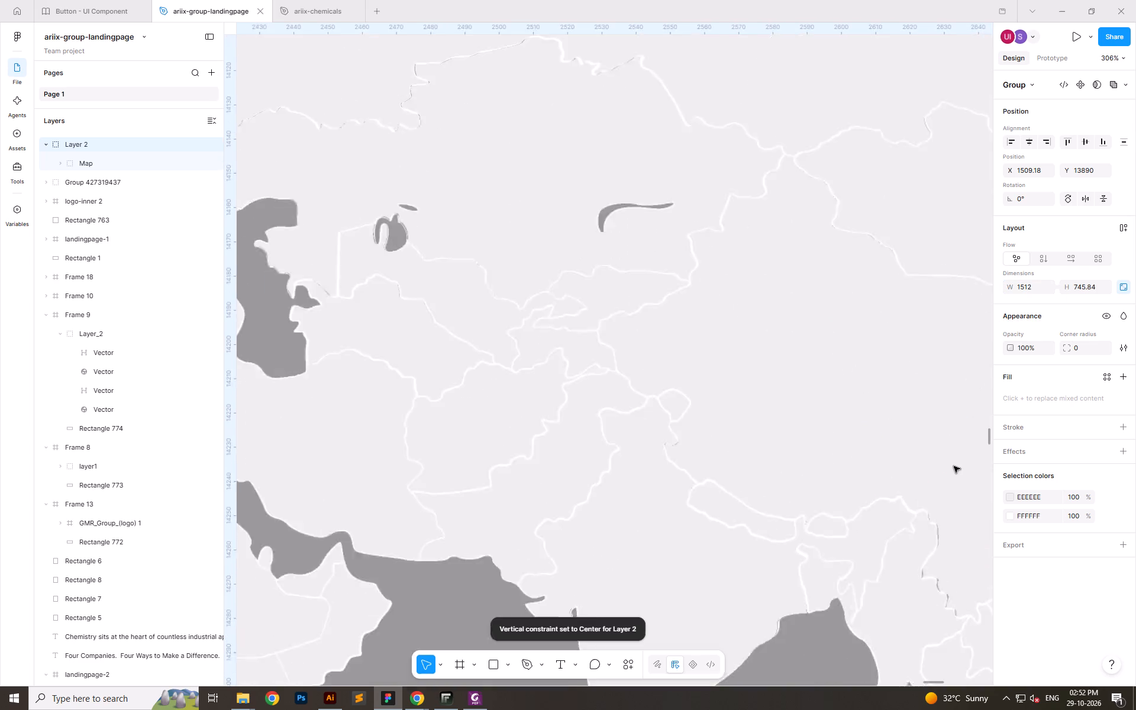
scroll(954, 466, "up", 2, "ctrl")
scroll(696, 295, "down", 7, "ctrl")
scroll(765, 331, "down", 20, "ctrl")
scroll(765, 331, "down", 6, "ctrl")
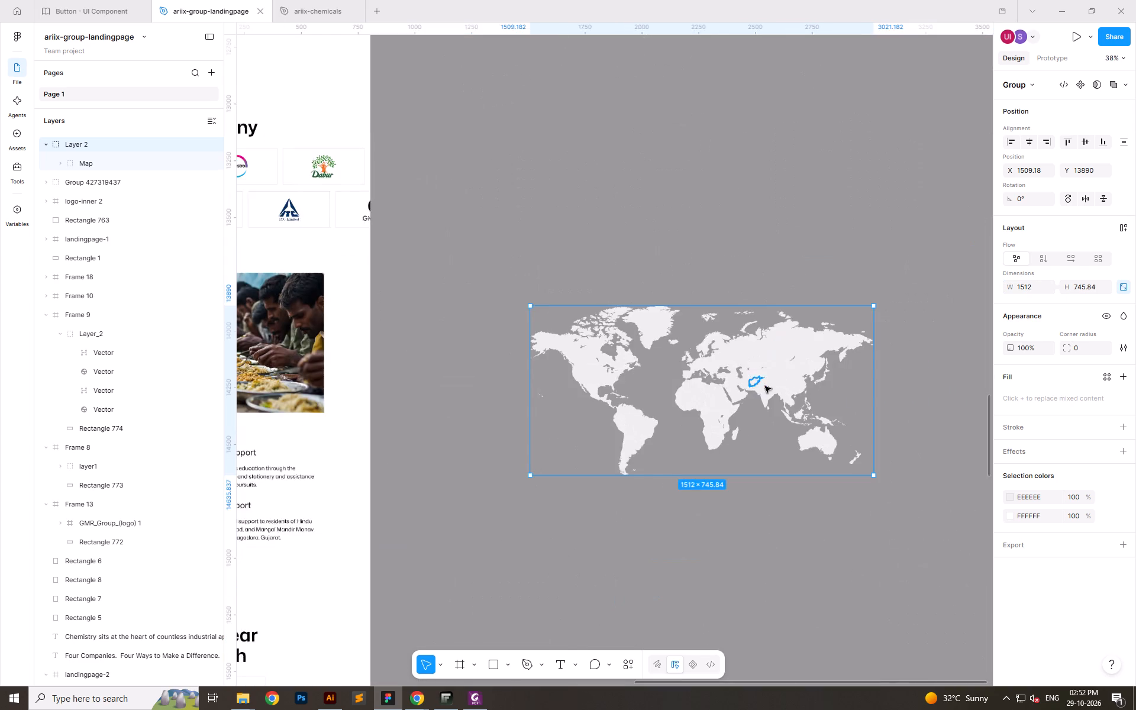
Move the map into the empty area of landingpage-2 above "We're in Good Company" and centre it horizontally.
scroll(765, 386, "down", 11, "ctrl")
left_click_drag(774, 408, 612, 244)
left_click(1029, 141)
Move the map down within landingpage-2 until it sits about 200 px above the "We're in Good Company" heading.
scroll(602, 296, "up", 12, "ctrl")
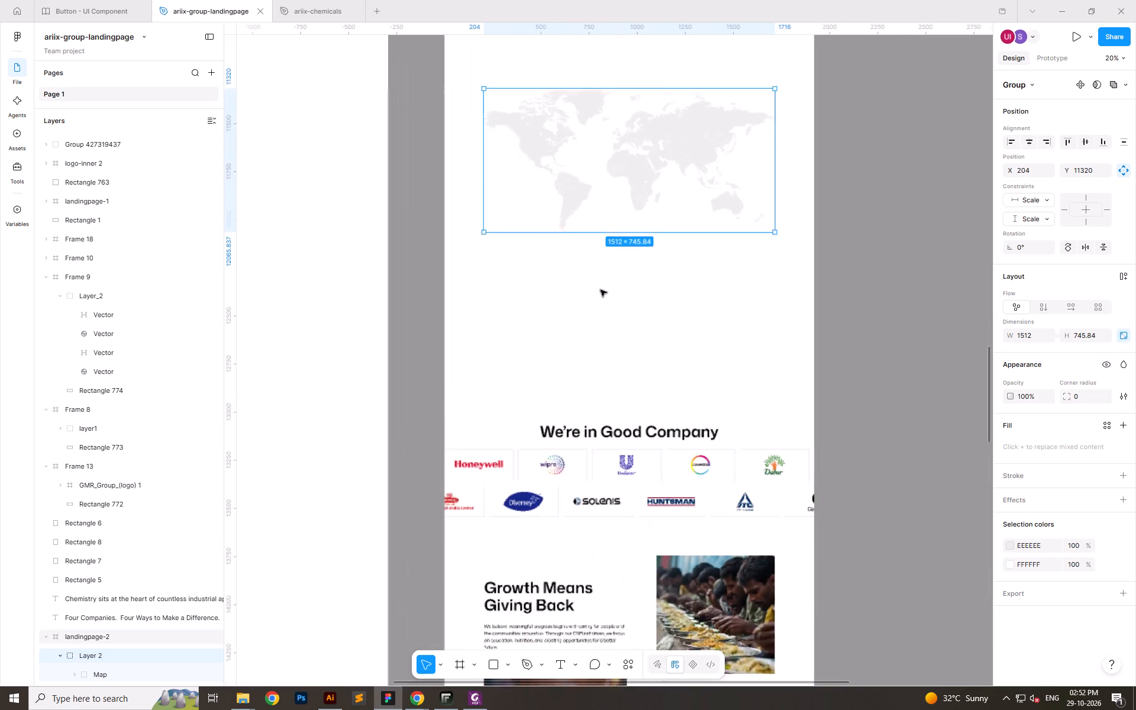
left_click_drag(647, 146, 644, 293)
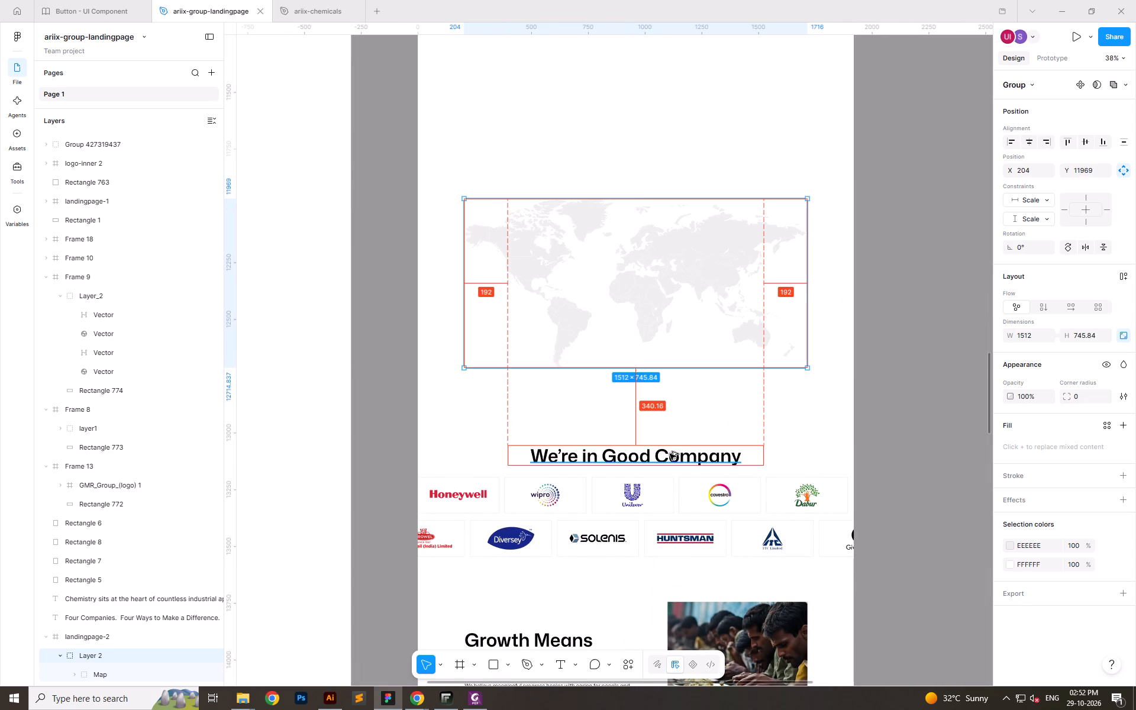
key("alt+shift+Down")
key("alt+shift+Down")
key("alt+shift+Down")
key("alt+shift+Down")
key("alt+shift+Down")
key("alt+shift+Down")
key("alt+shift+Down")
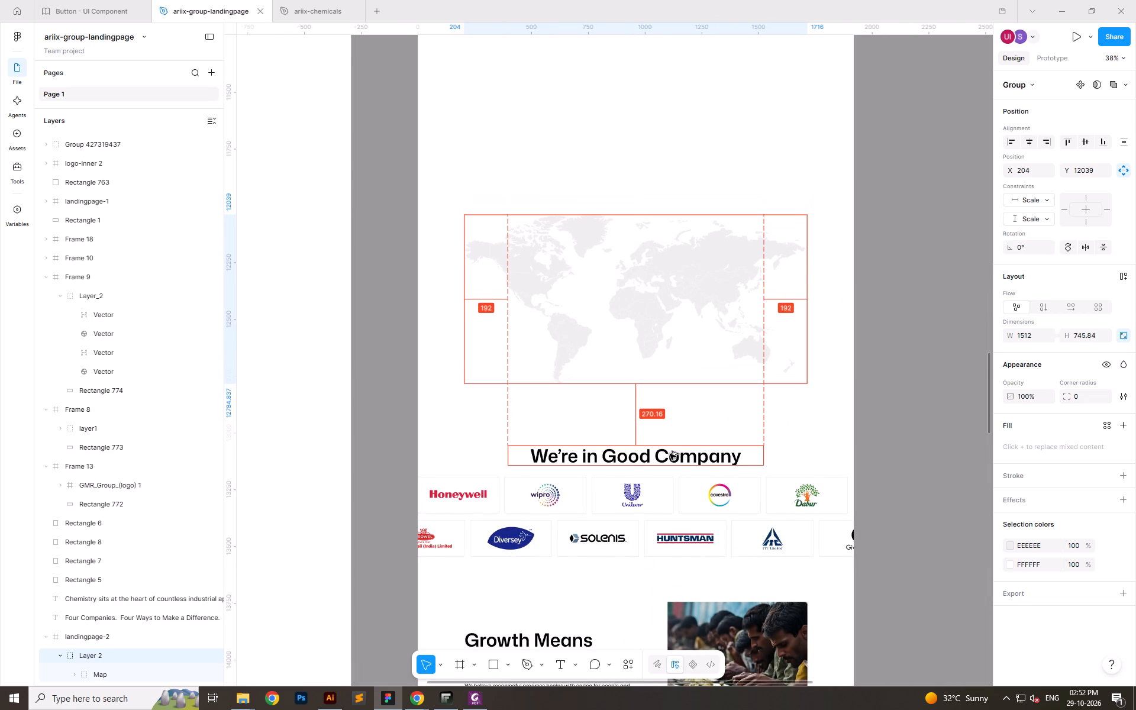
key("alt+shift+Down")
key("alt+shift+Down")
key("alt+shift+Down")
key("alt+shift+Down")
key("alt+shift+Down")
key("alt+shift+Down")
key("alt+shift+Down")
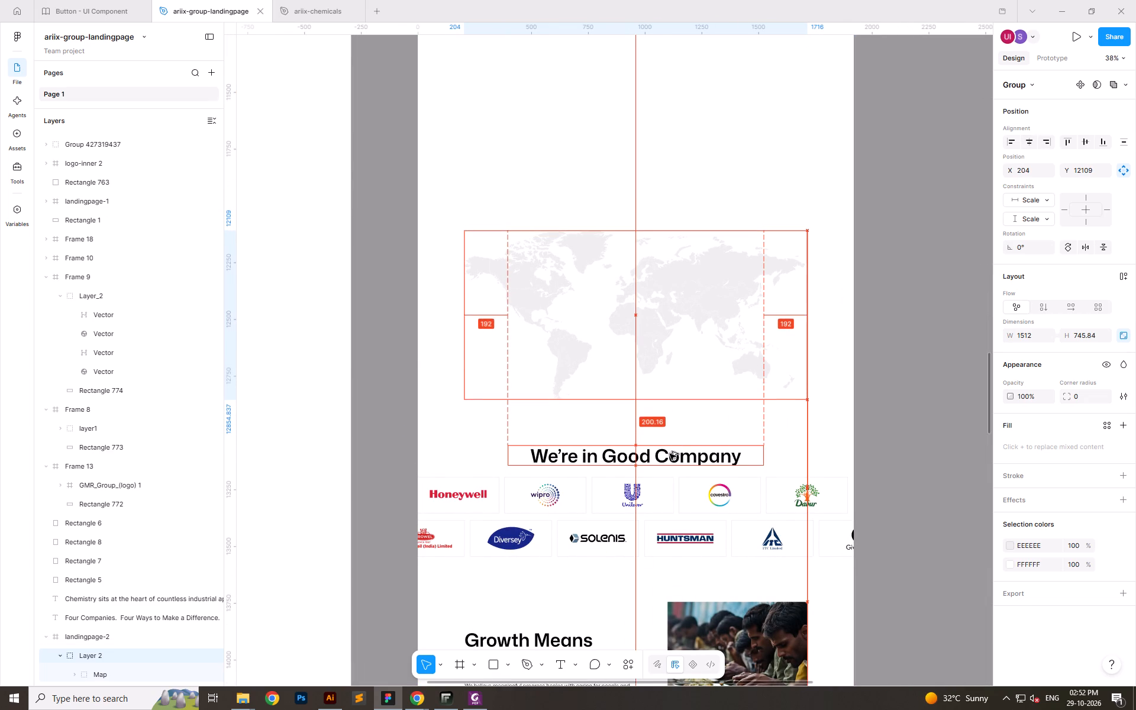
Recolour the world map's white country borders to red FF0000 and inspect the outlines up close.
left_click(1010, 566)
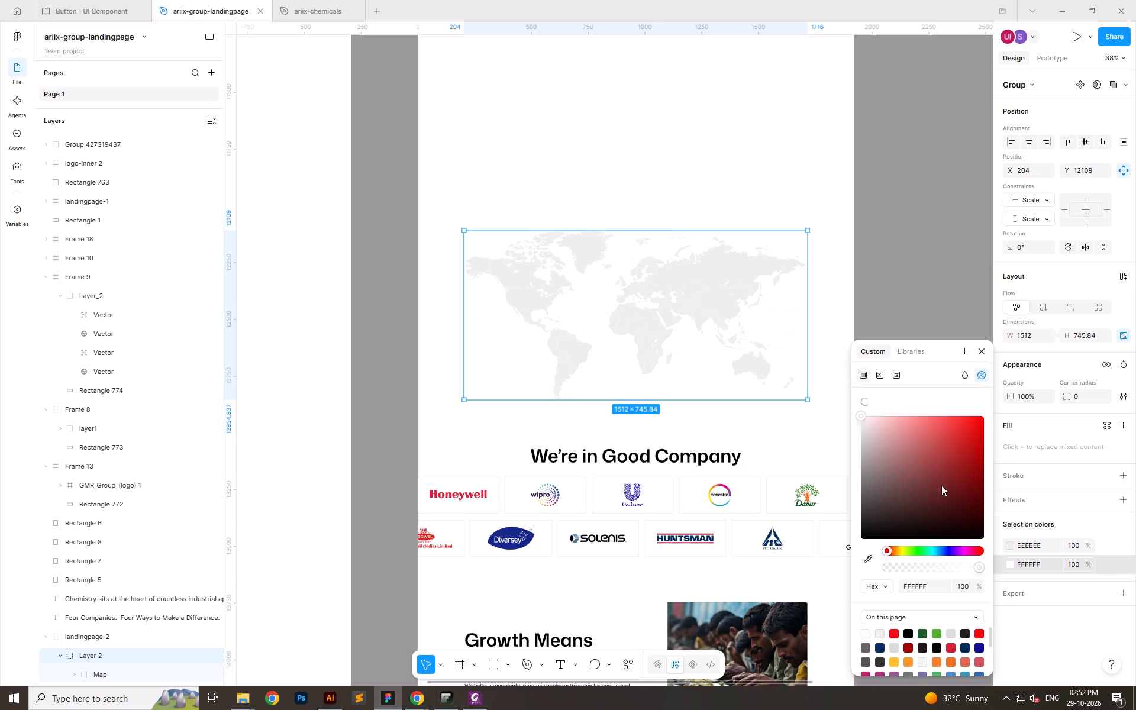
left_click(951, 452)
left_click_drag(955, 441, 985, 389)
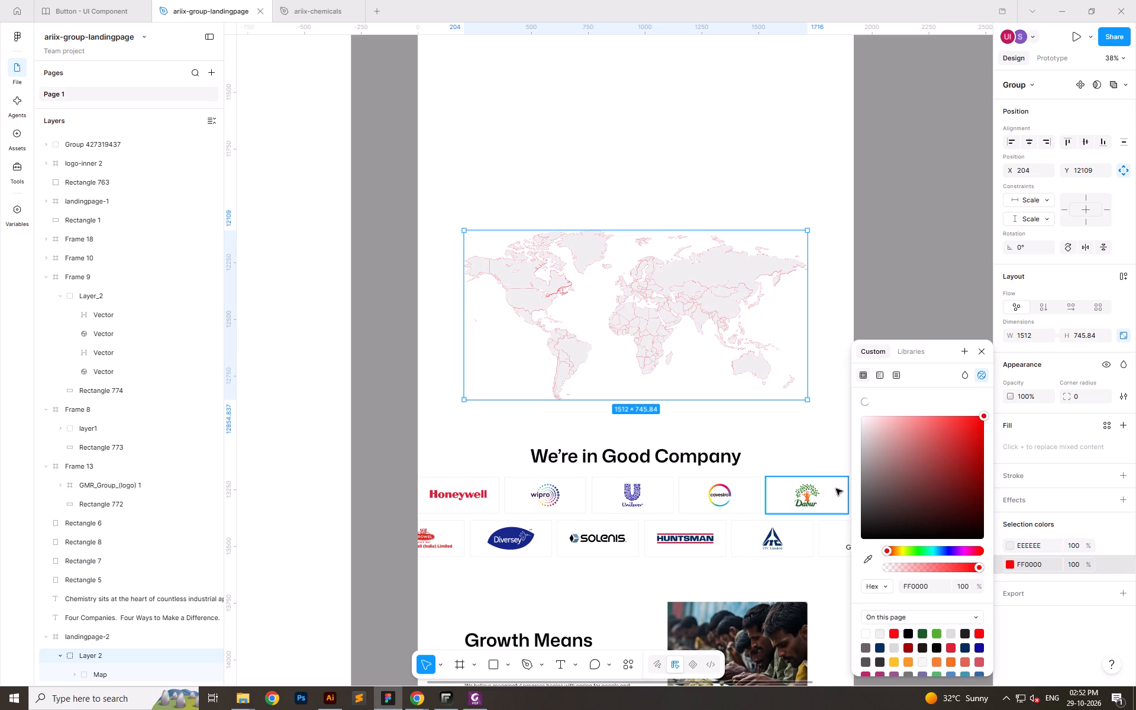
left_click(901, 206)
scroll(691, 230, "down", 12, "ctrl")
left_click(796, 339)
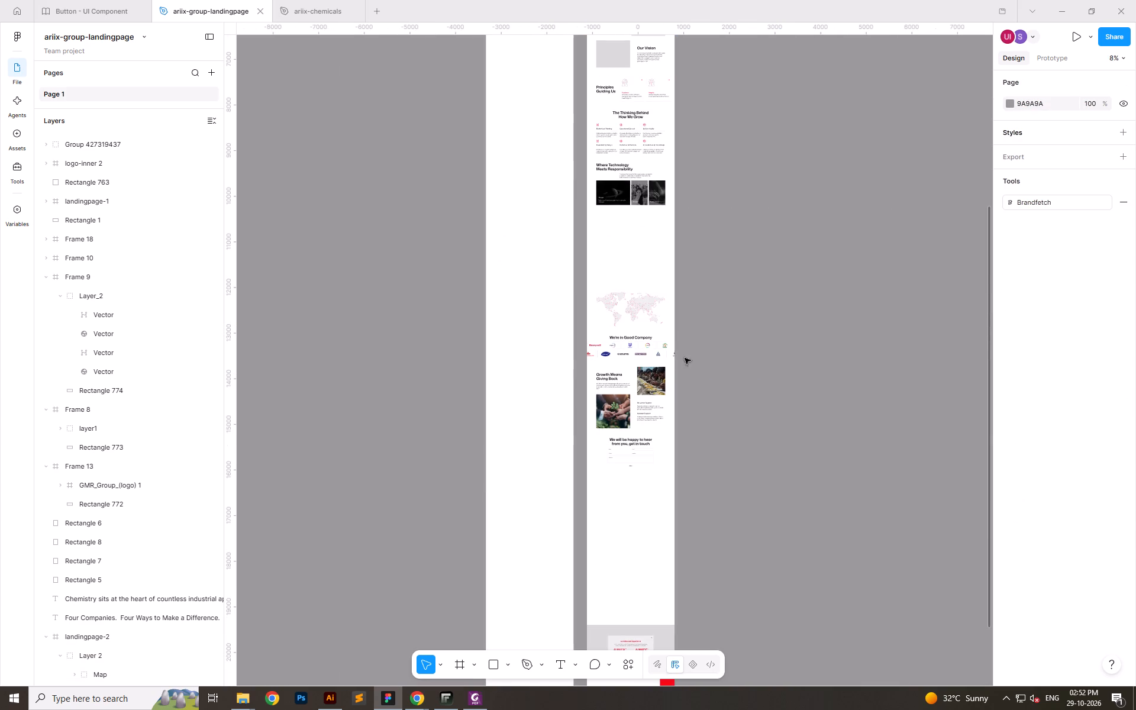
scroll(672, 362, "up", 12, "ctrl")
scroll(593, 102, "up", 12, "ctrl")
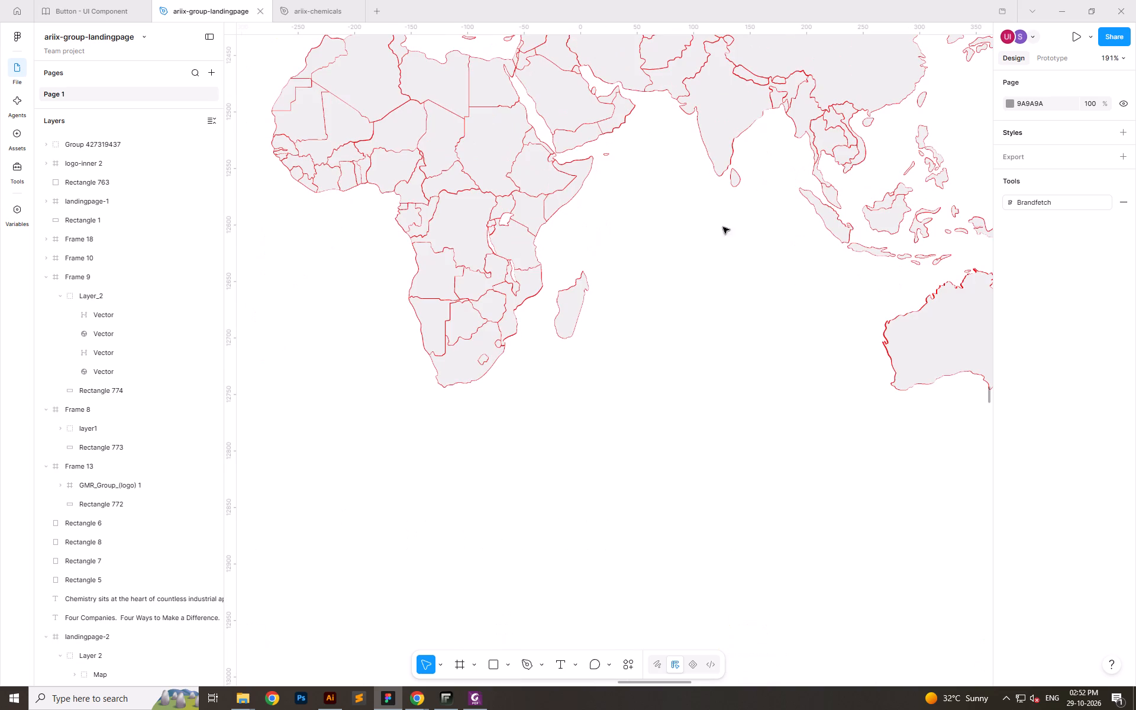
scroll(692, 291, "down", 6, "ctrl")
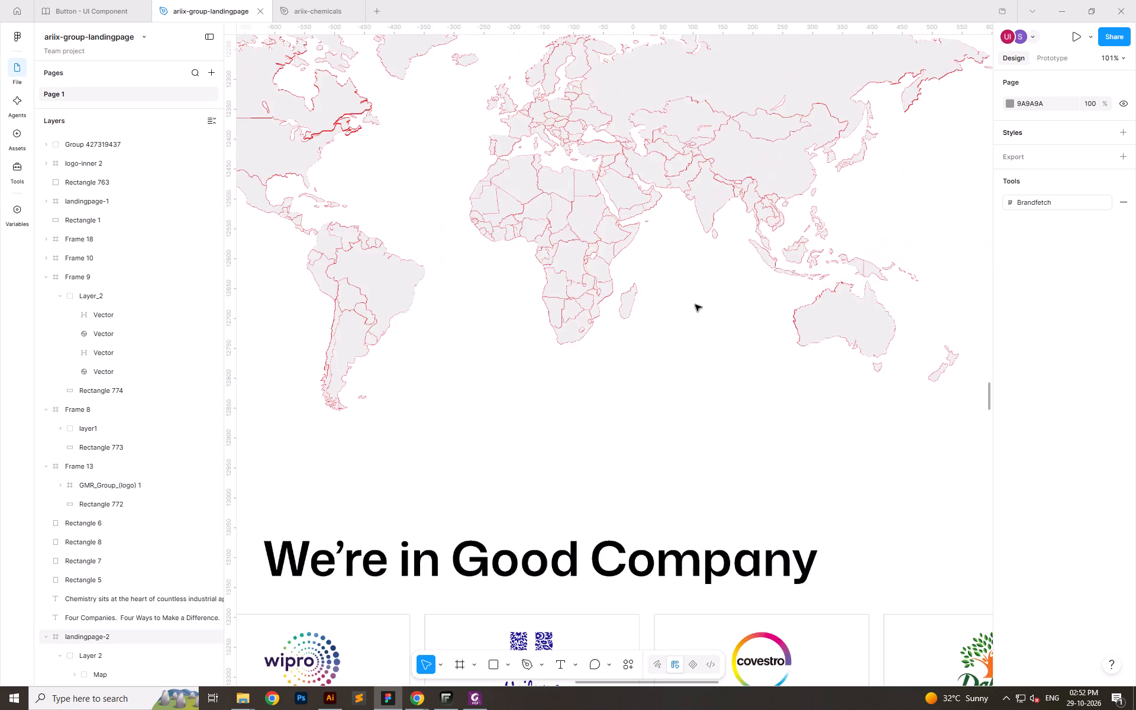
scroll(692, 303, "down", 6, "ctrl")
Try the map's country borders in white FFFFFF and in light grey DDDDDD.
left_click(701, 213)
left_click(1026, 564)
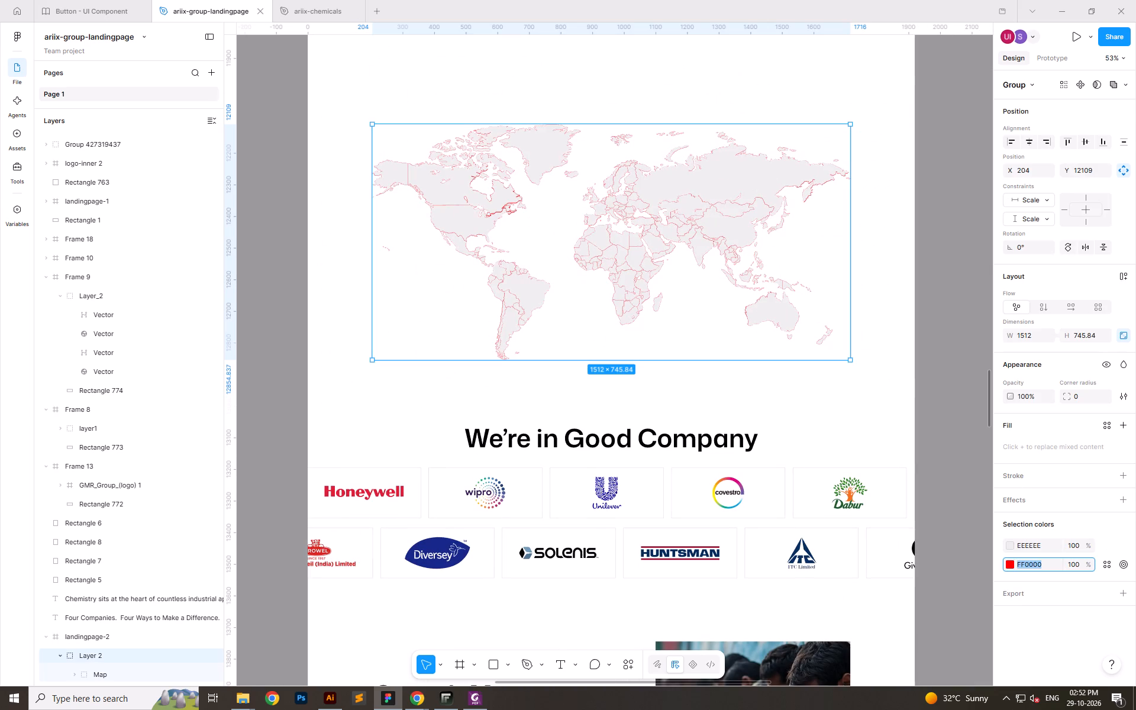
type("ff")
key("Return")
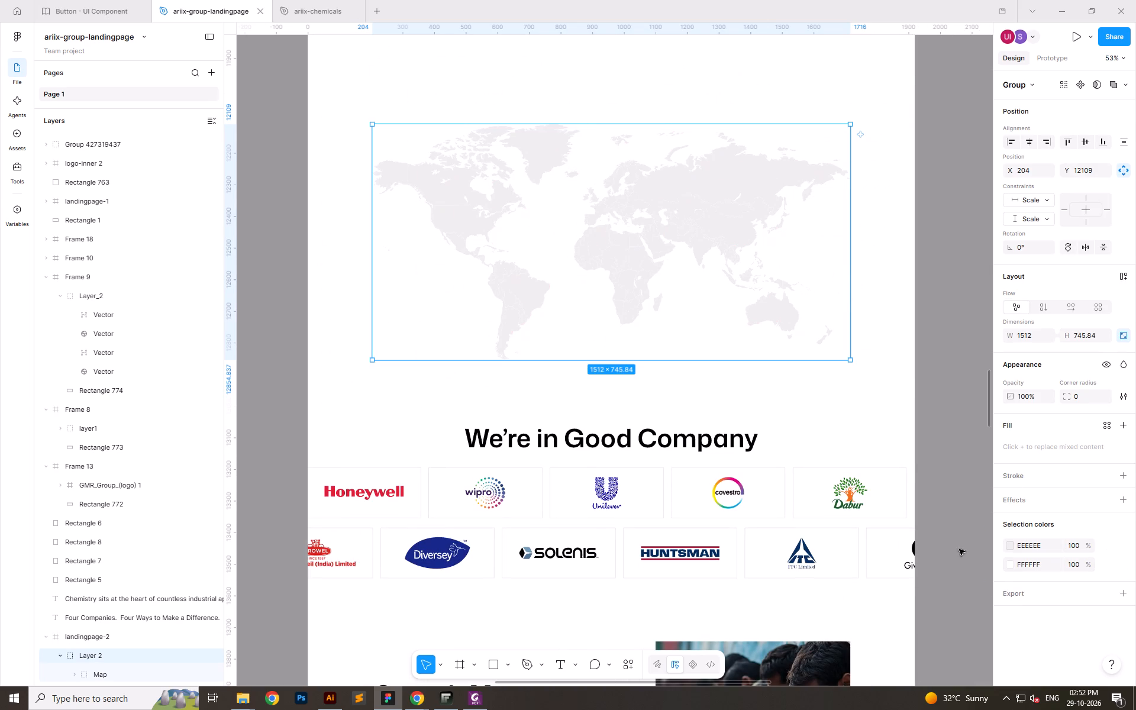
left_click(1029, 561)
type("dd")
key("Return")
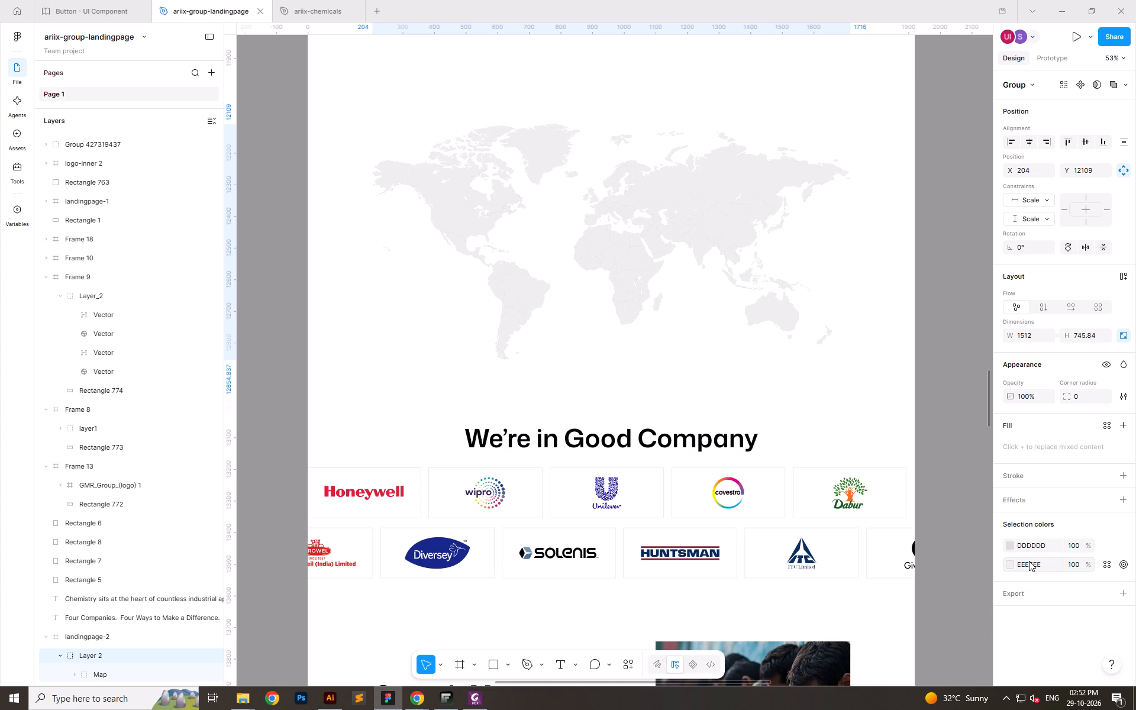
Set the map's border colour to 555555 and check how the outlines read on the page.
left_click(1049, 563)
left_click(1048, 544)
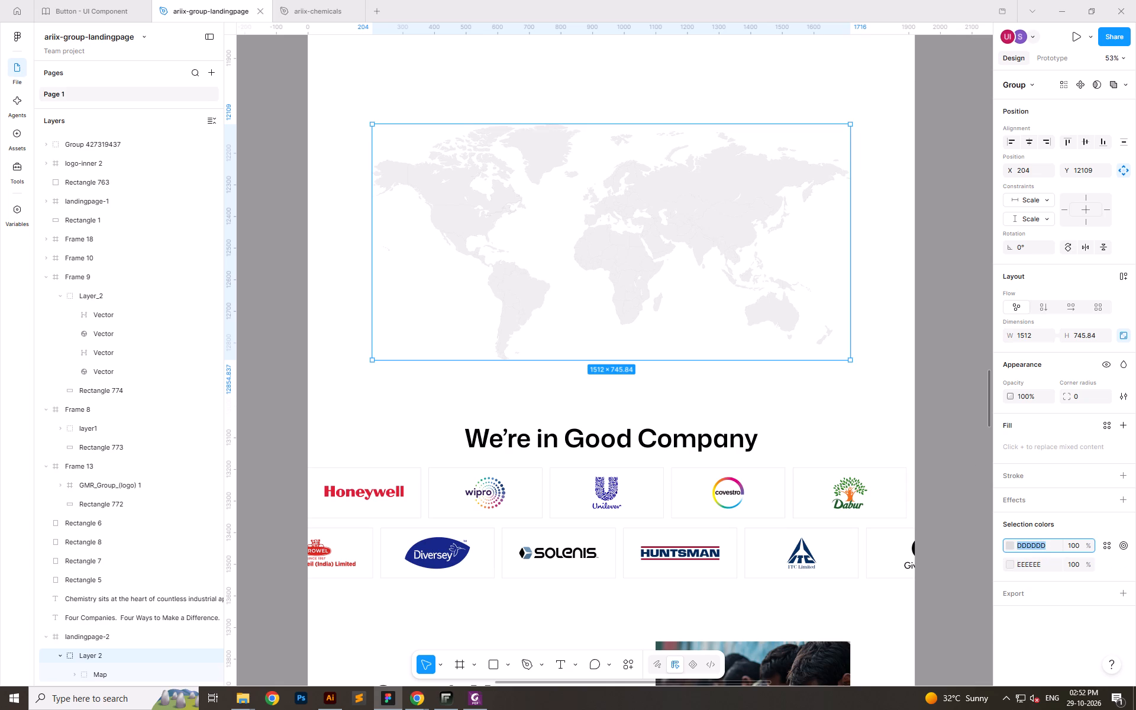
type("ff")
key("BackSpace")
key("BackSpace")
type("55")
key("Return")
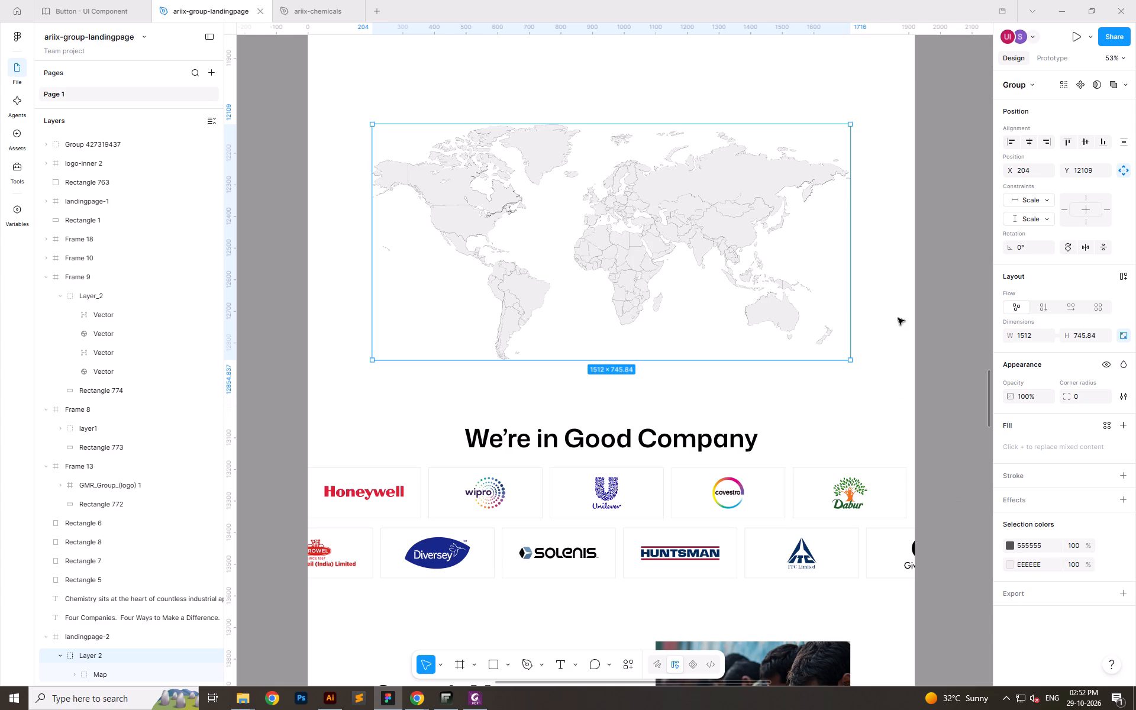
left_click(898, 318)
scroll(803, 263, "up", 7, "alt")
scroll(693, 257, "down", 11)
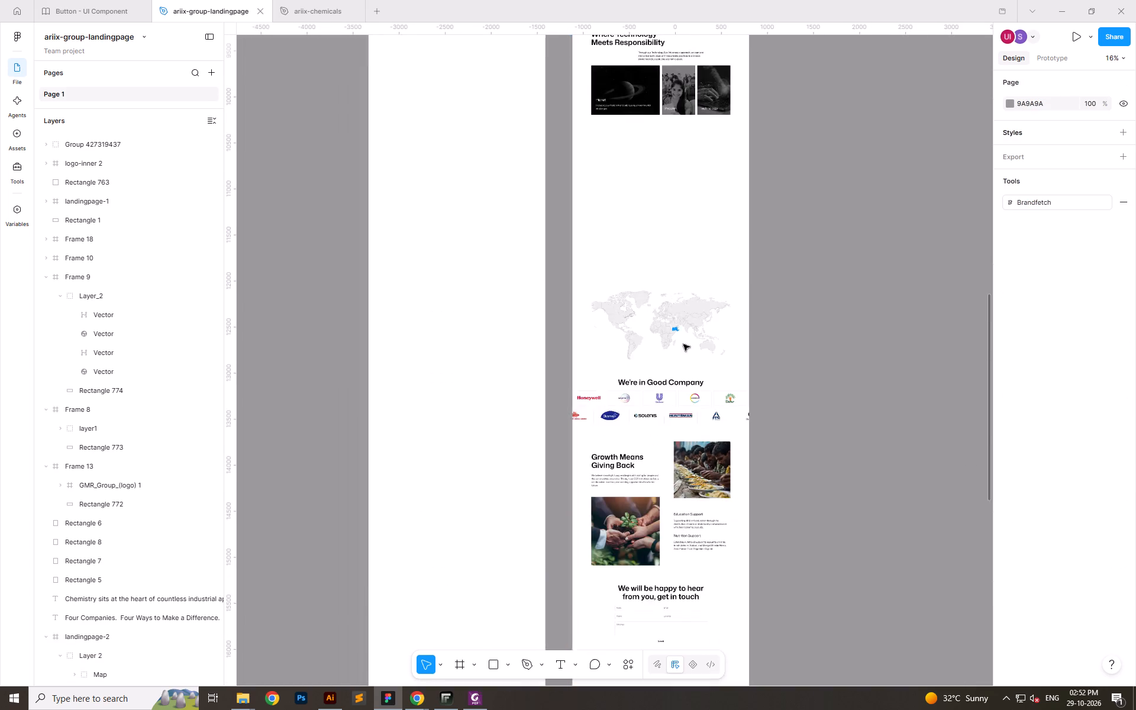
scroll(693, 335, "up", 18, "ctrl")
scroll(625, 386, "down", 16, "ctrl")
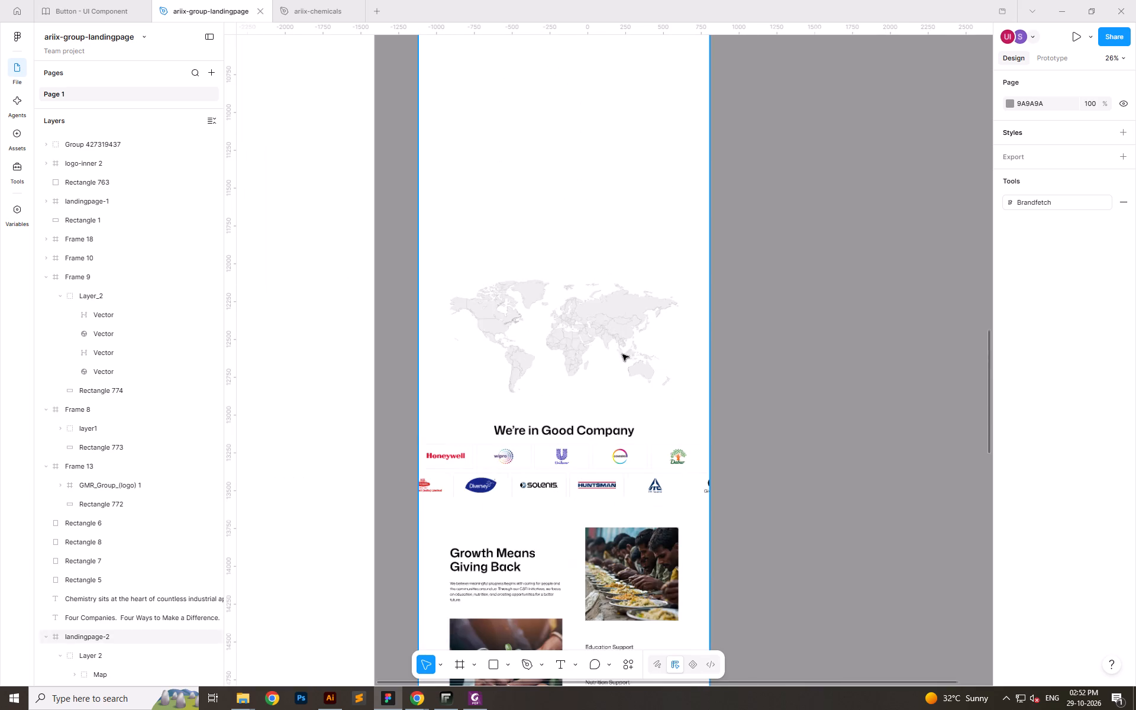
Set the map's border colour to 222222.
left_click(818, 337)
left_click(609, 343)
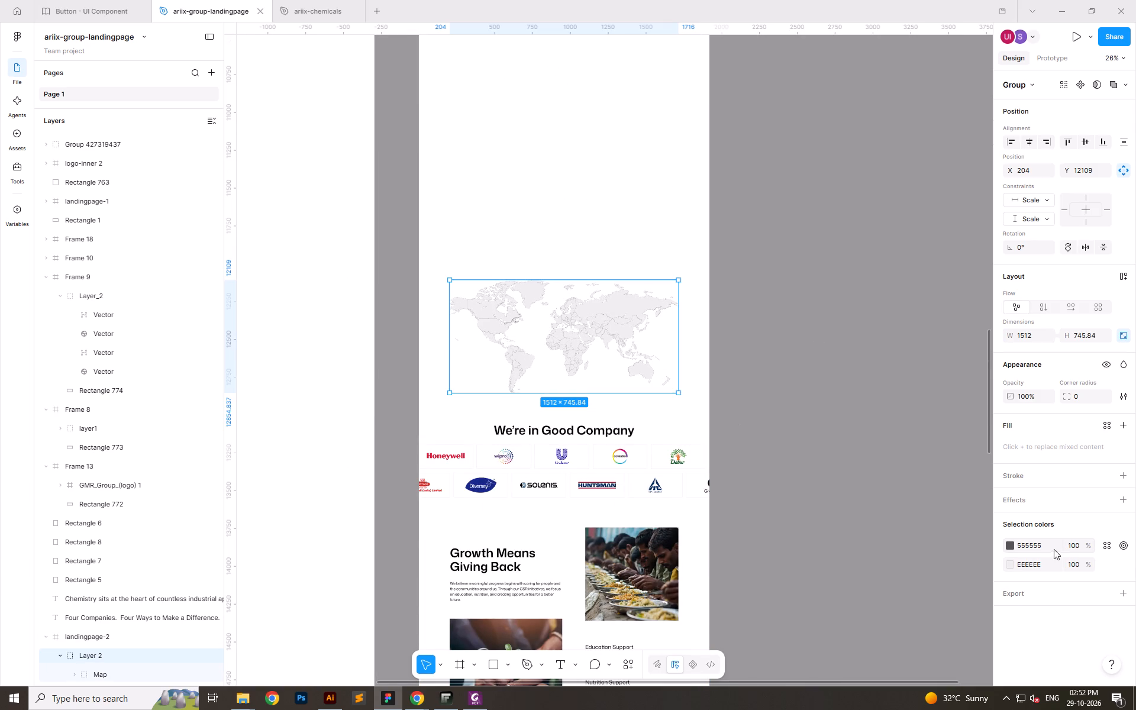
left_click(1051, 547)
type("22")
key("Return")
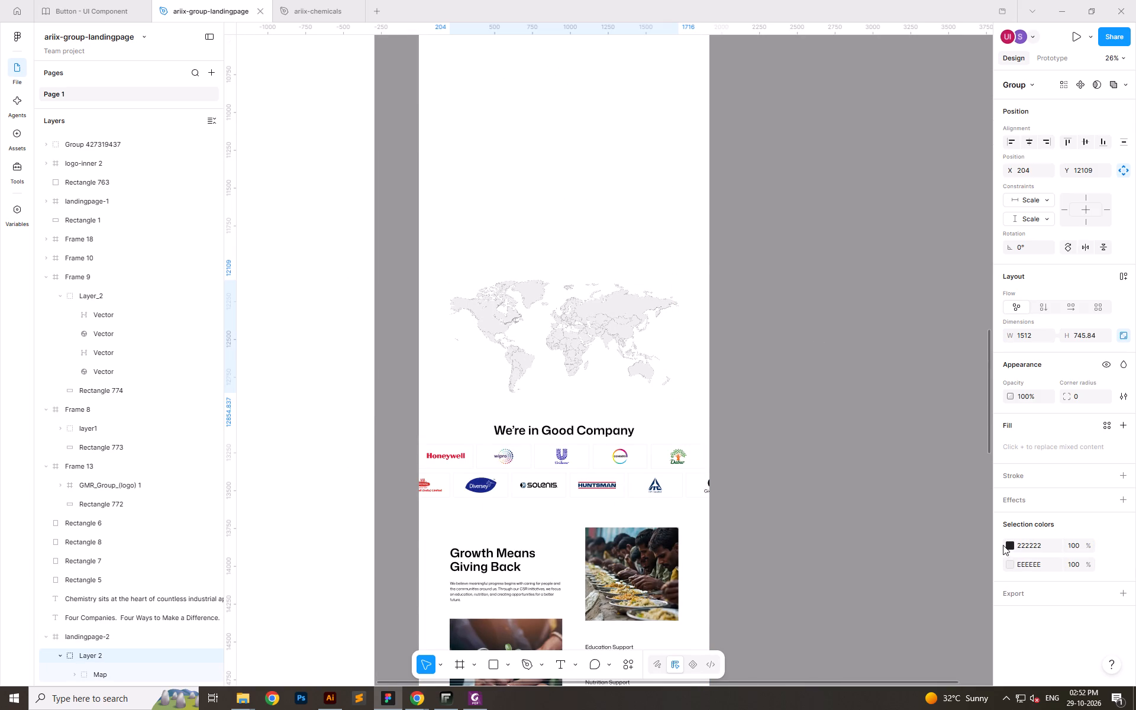
Lighten the map's border colour to mid grey B3B3B3 and check the outlines near and far.
left_click(1004, 545)
left_click(1010, 546)
left_click_drag(861, 518, 852, 486)
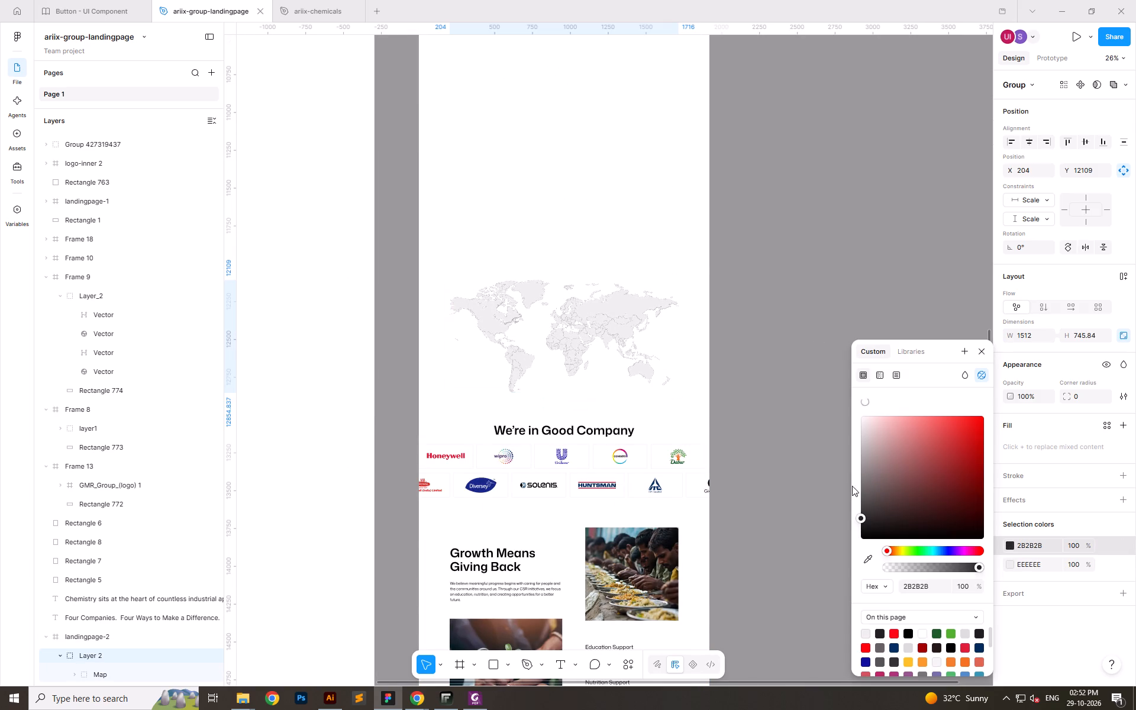
left_click_drag(852, 486, 845, 466)
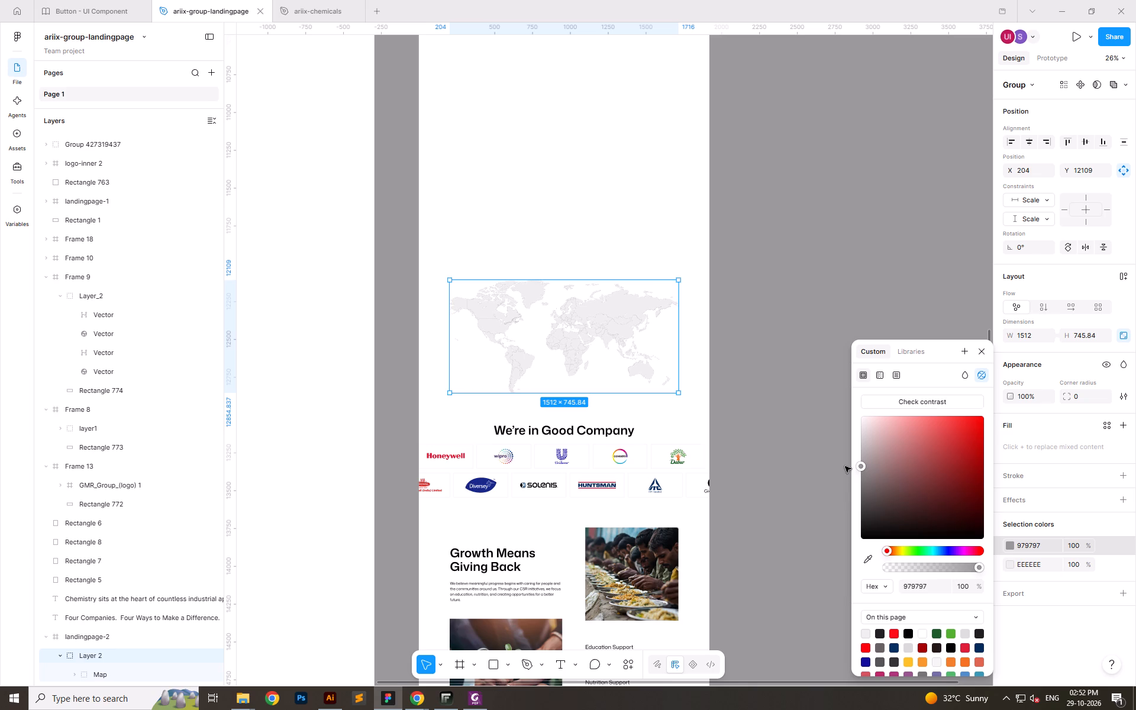
left_click_drag(861, 466, 848, 454)
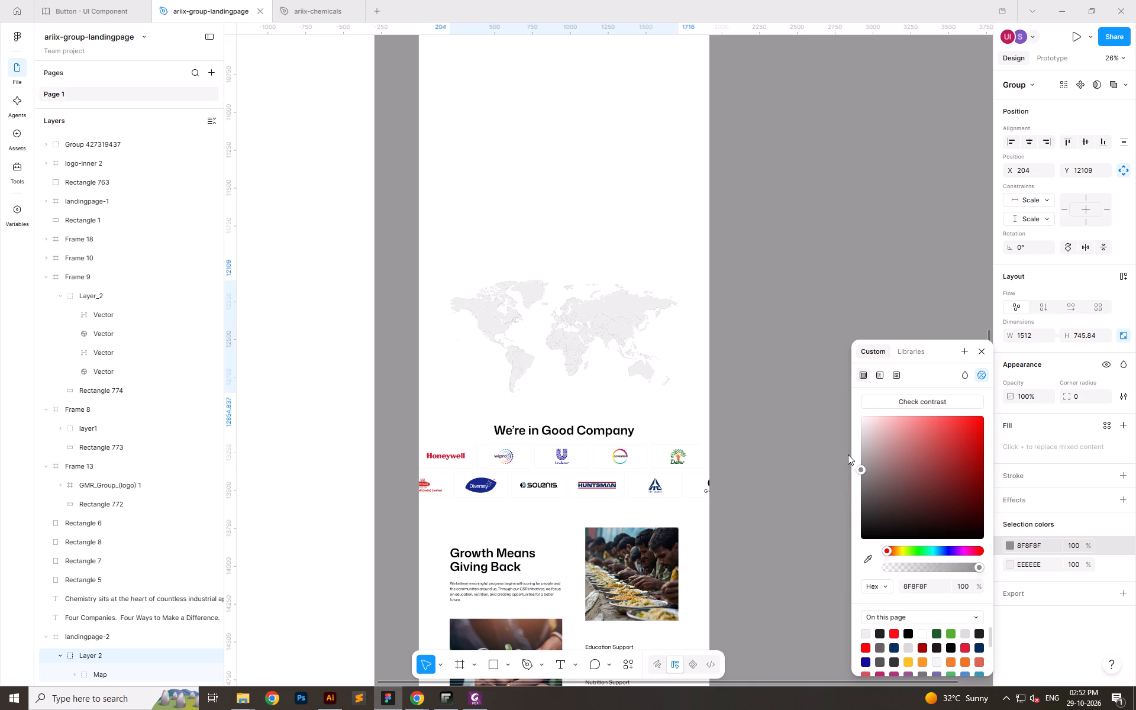
left_click_drag(848, 454, 847, 453)
left_click(793, 435)
scroll(621, 354, "up", 11, "ctrl")
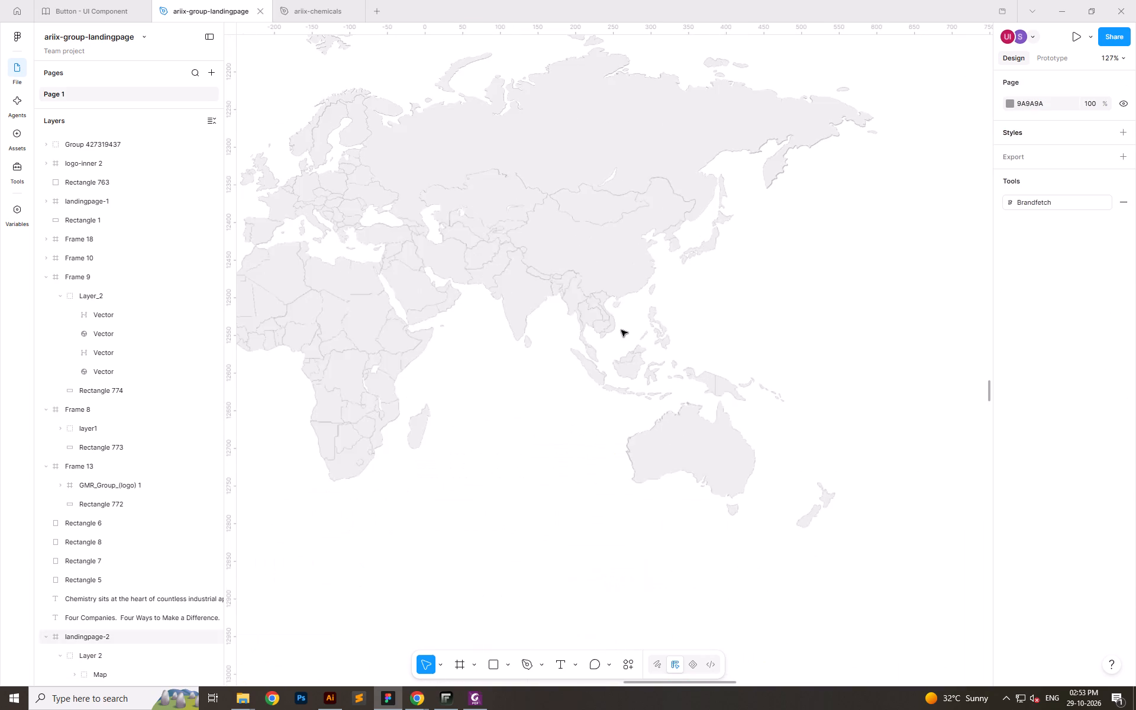
scroll(621, 330, "up", 7, "ctrl")
scroll(595, 427, "down", 20, "ctrl")
left_click(781, 461)
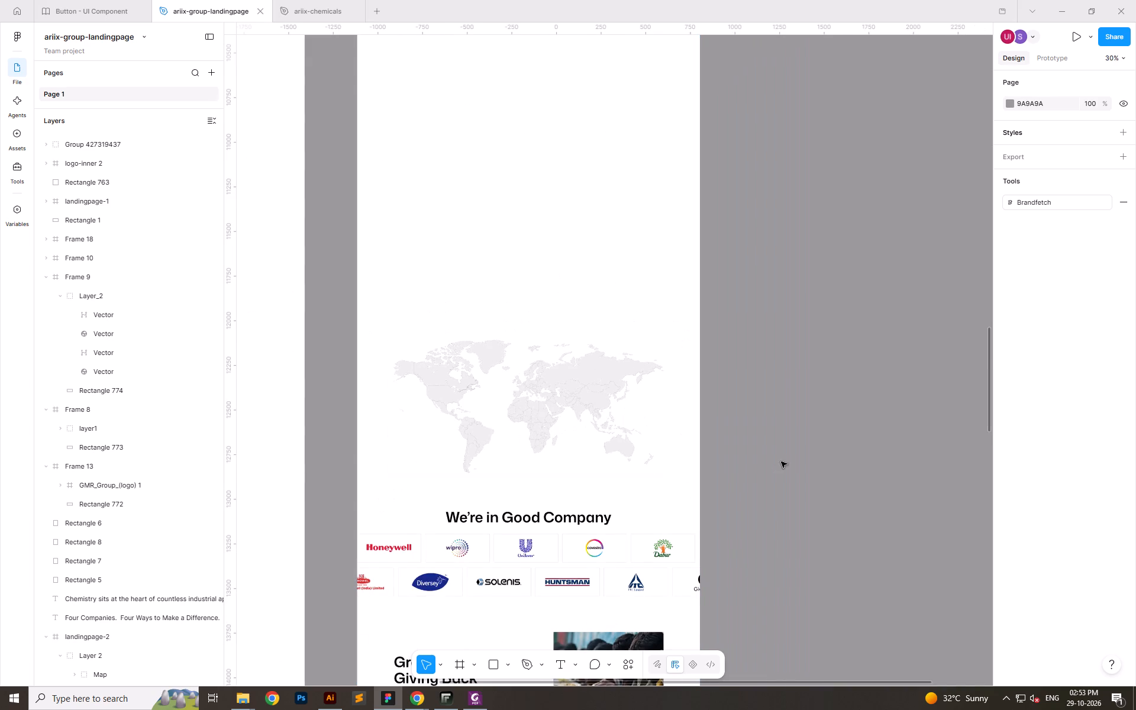
Fill the India shape on the map with the bright red from the page colours.
scroll(572, 399, "up", 19, "ctrl")
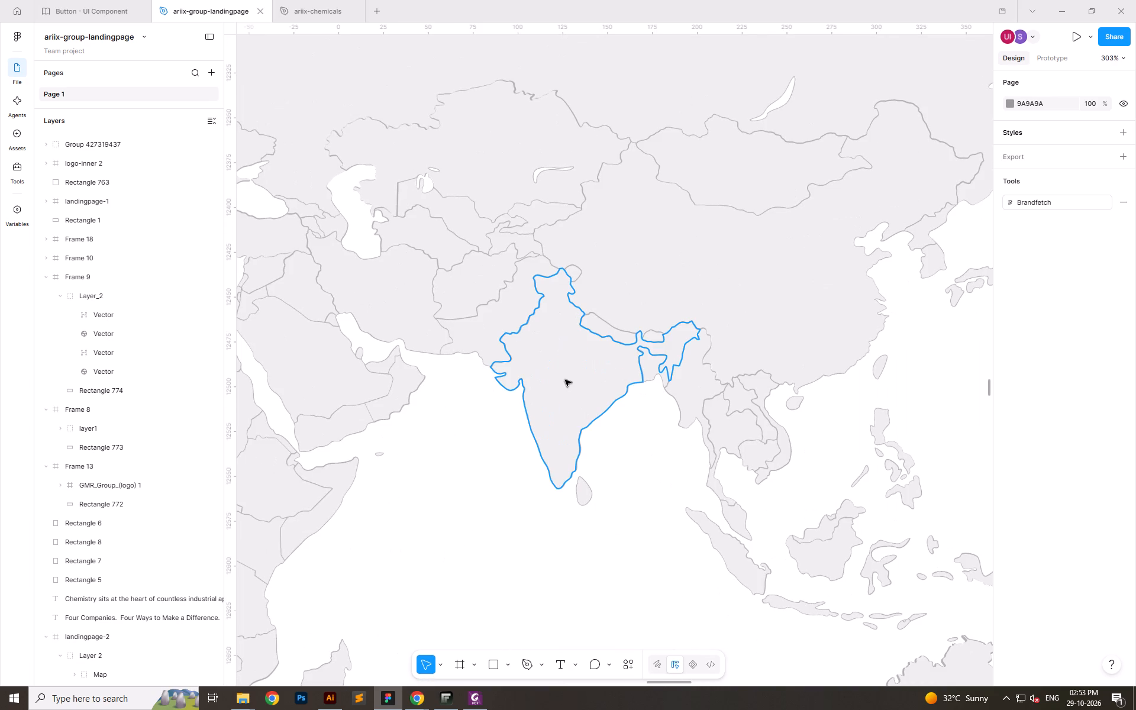
left_click(565, 380, "ctrl")
left_click(1012, 419)
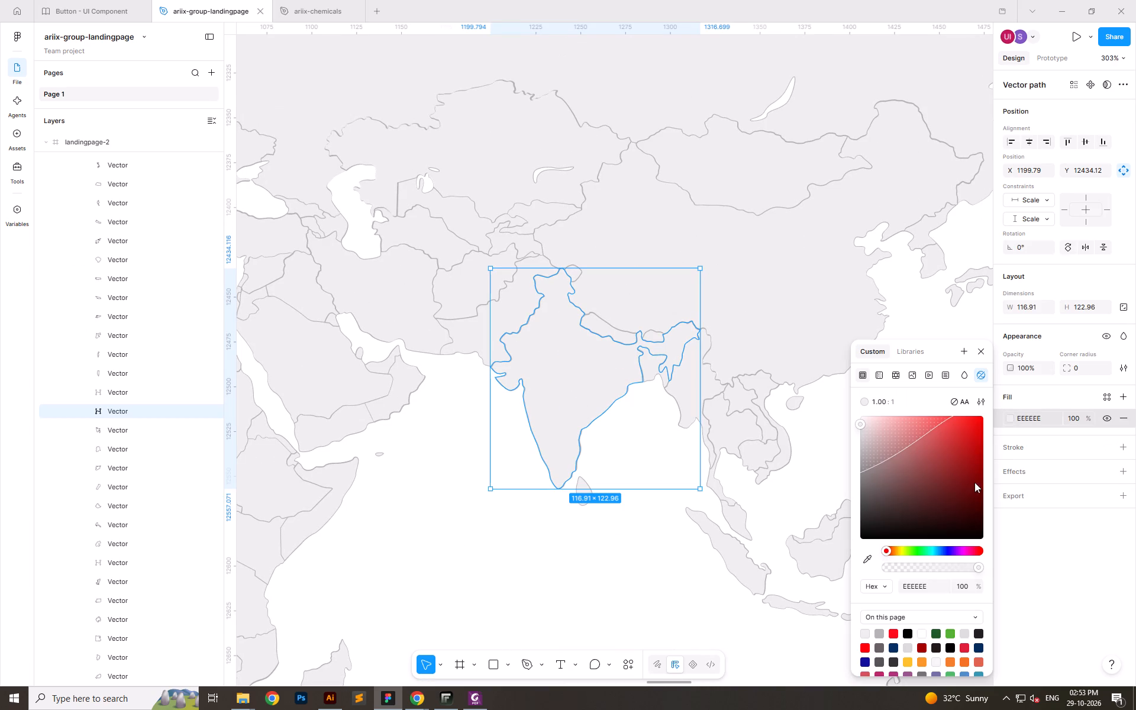
left_click(898, 633)
left_click(631, 612)
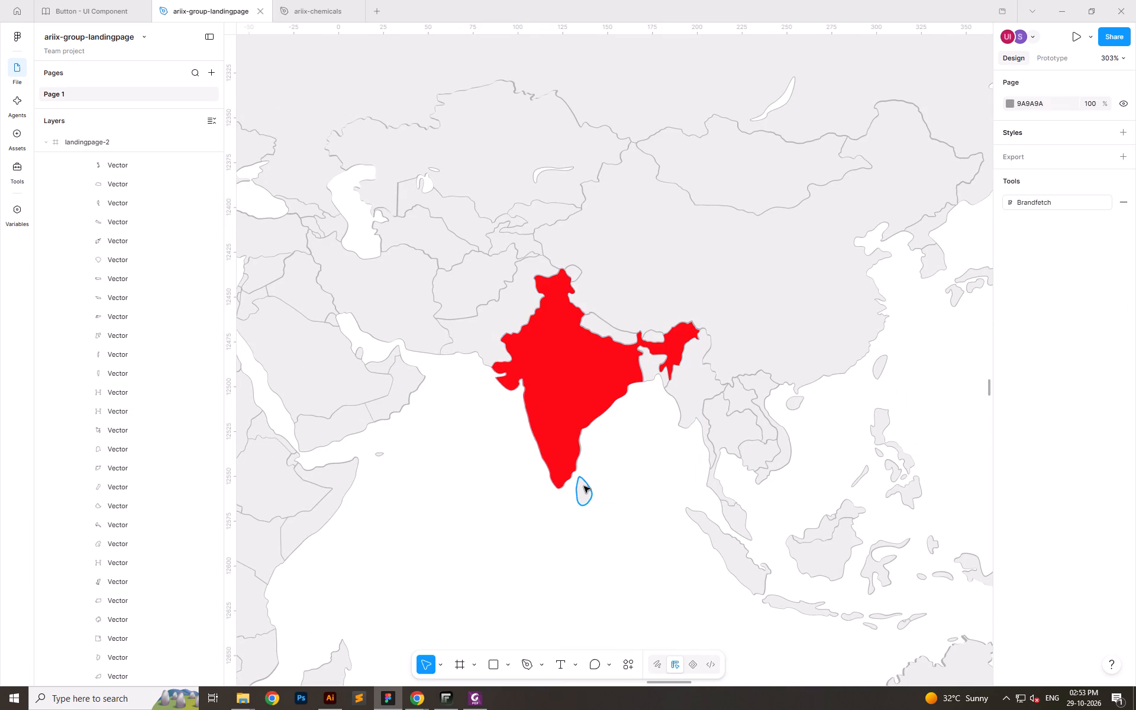
Recolour India's grey outline shape to the same bright red as its fill.
left_click(585, 488, "ctrl")
scroll(579, 457, "up", 11, "ctrl")
left_click(586, 434, "ctrl")
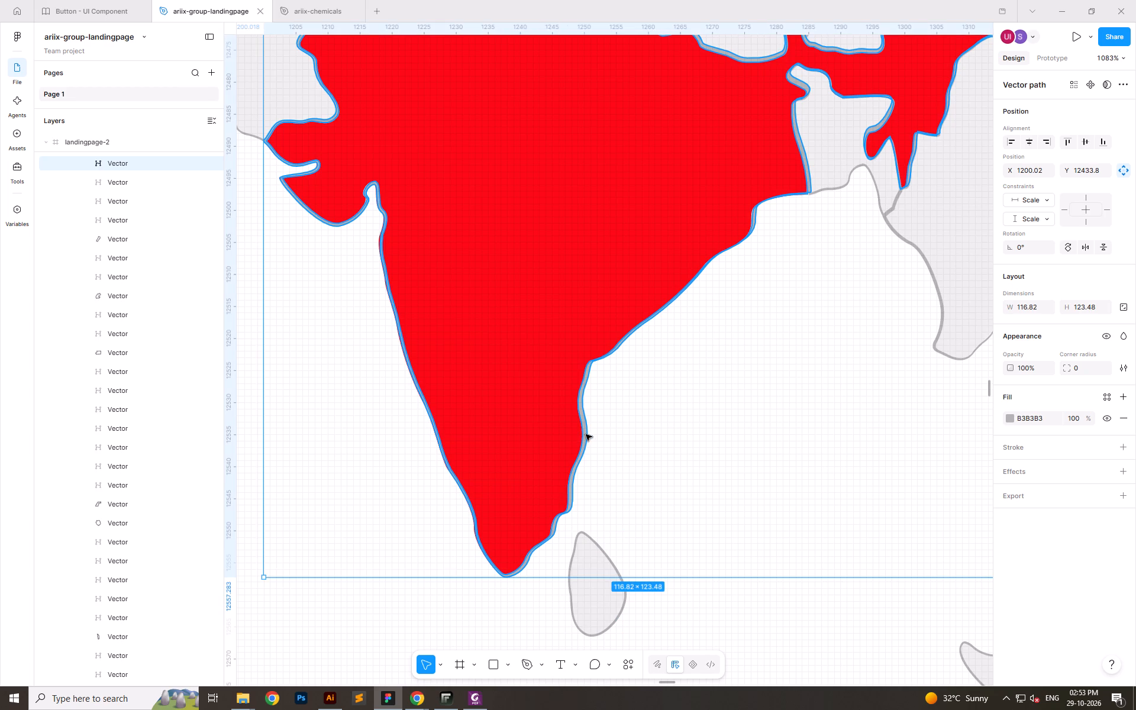
left_click(1012, 417)
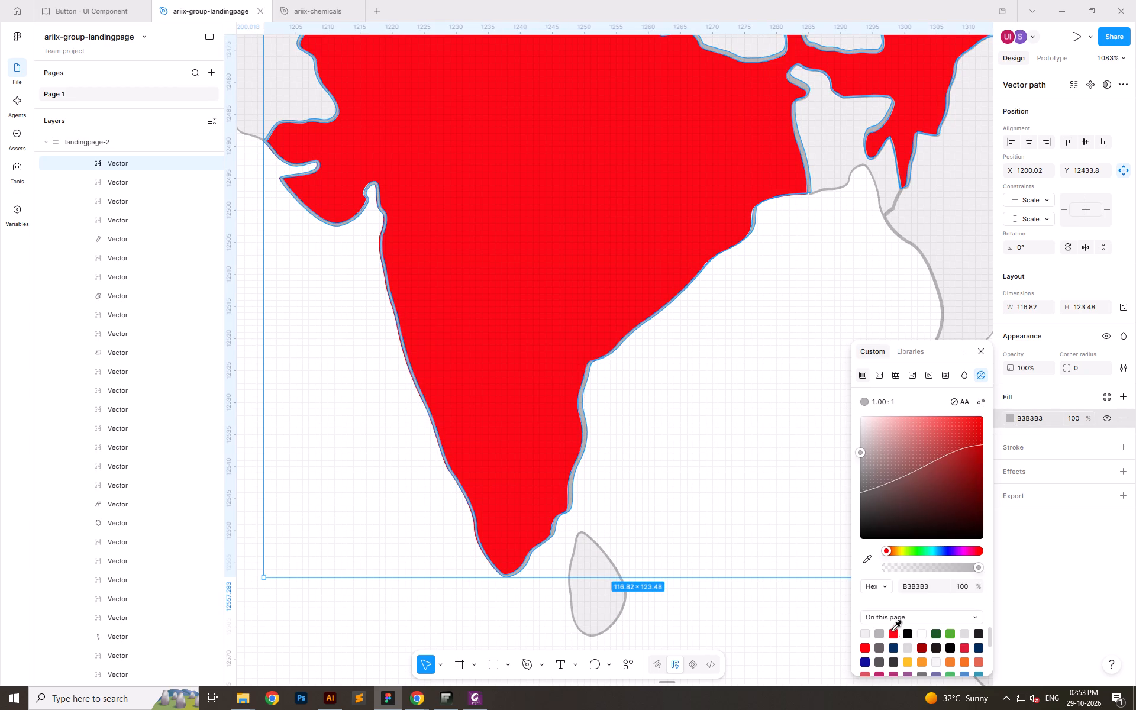
left_click(893, 630)
left_click(455, 629)
Fill the small separate region beside India's northern tip with the same bright red and check the whole map.
scroll(579, 476, "down", 6, "ctrl")
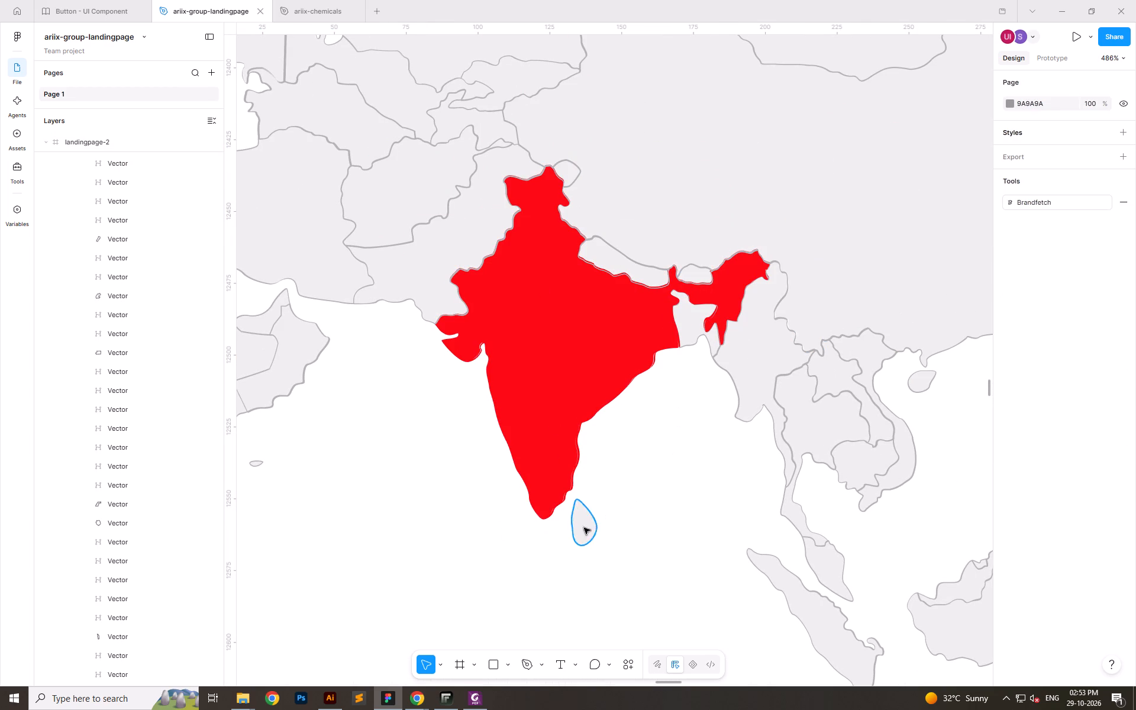
scroll(582, 425, "down", 6, "ctrl")
scroll(563, 317, "up", 10, "ctrl")
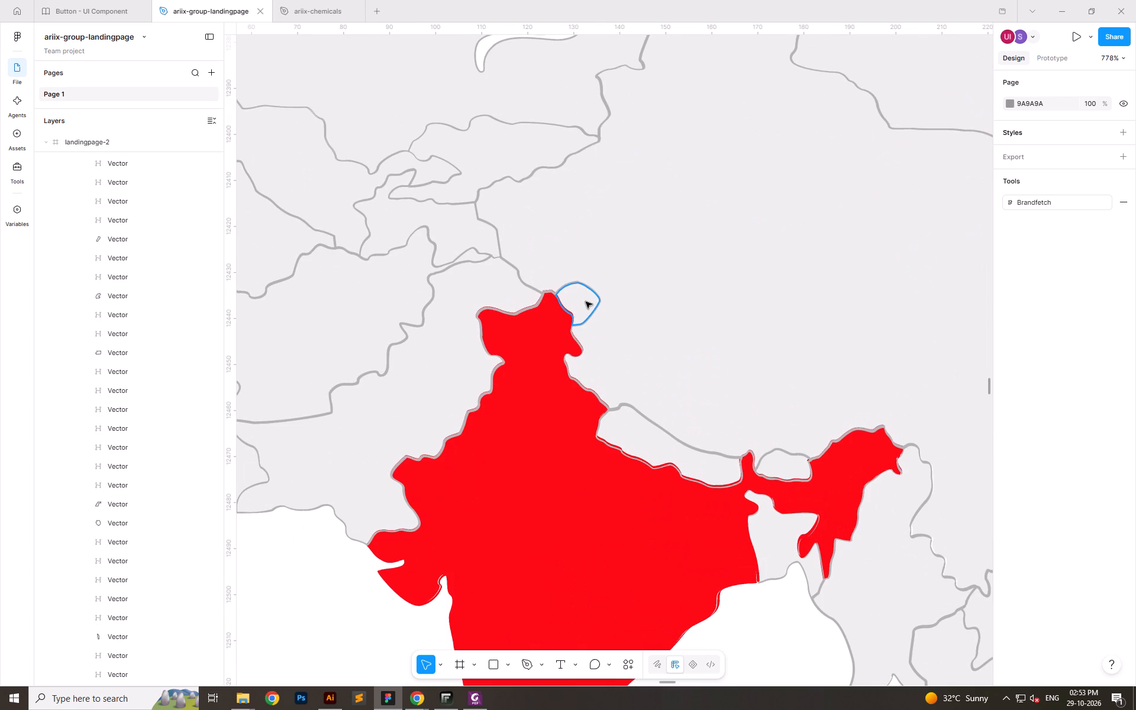
left_click(586, 302, "ctrl")
left_click(1009, 419)
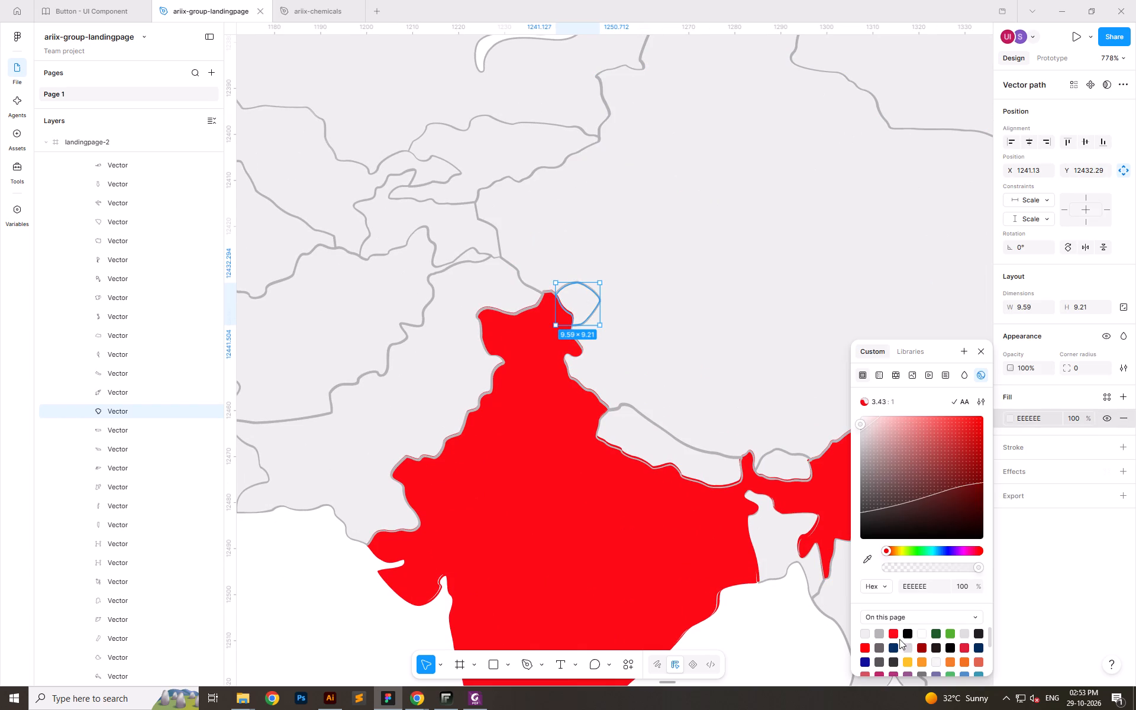
left_click(897, 633)
left_click(627, 280)
scroll(561, 281, "down", 13, "ctrl")
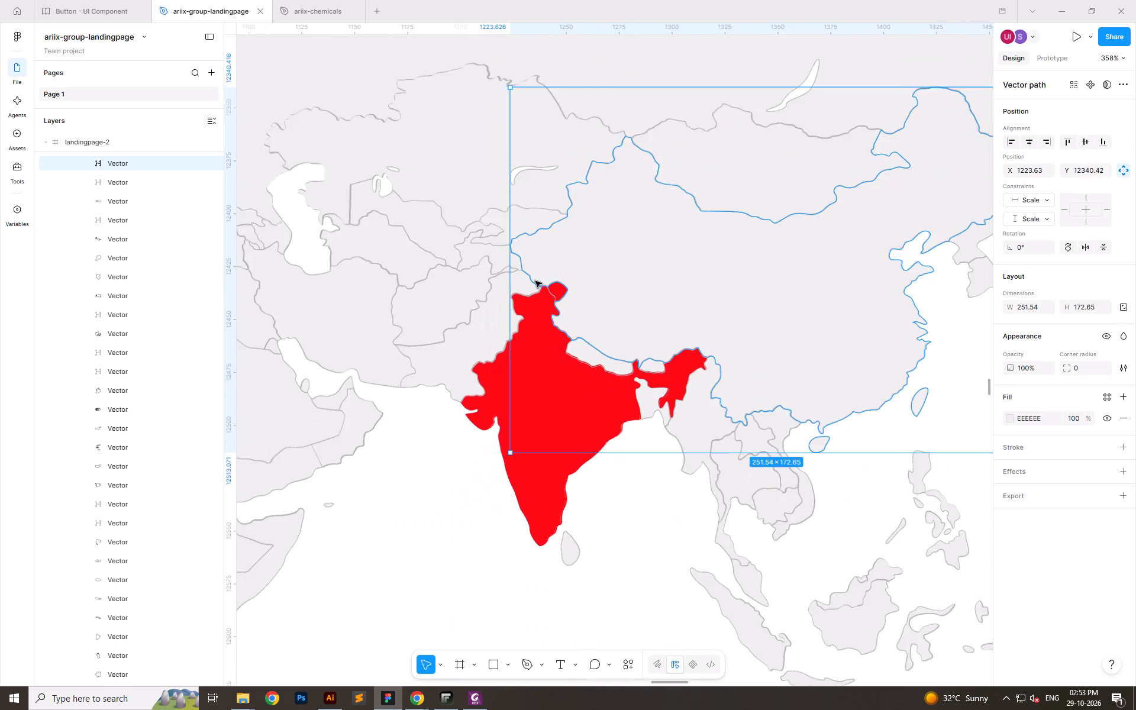
scroll(535, 281, "down", 20, "ctrl")
scroll(535, 281, "down", 7, "ctrl")
left_click(793, 351)
scroll(790, 354, "down", 7, "ctrl")
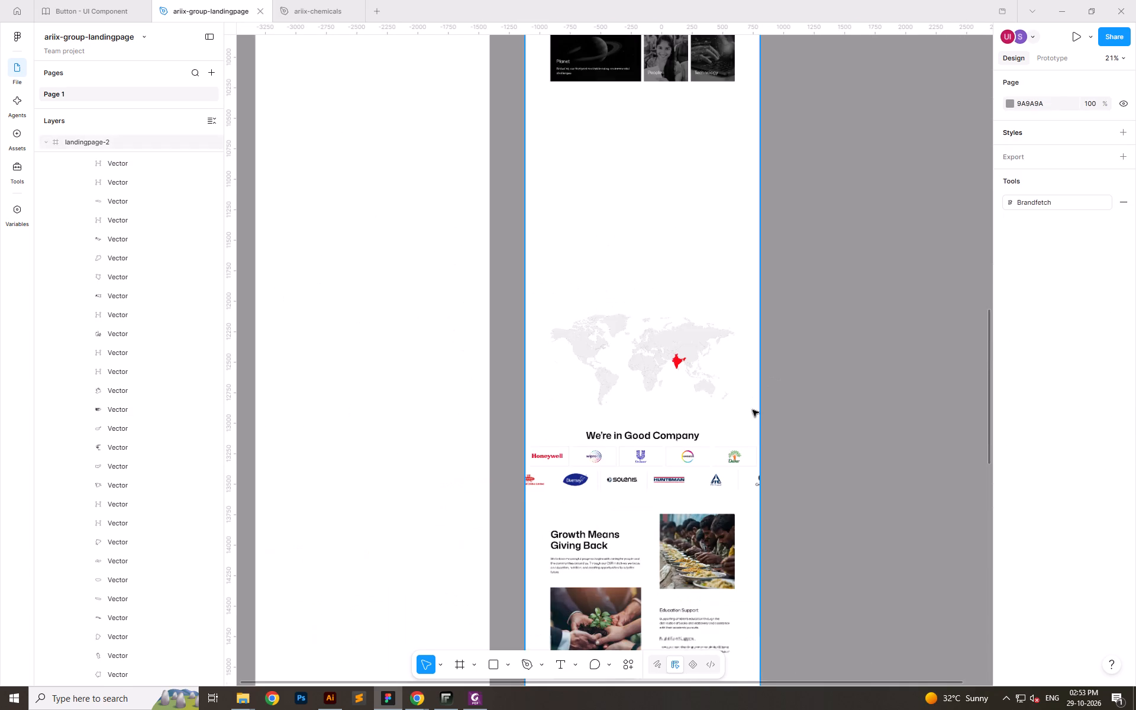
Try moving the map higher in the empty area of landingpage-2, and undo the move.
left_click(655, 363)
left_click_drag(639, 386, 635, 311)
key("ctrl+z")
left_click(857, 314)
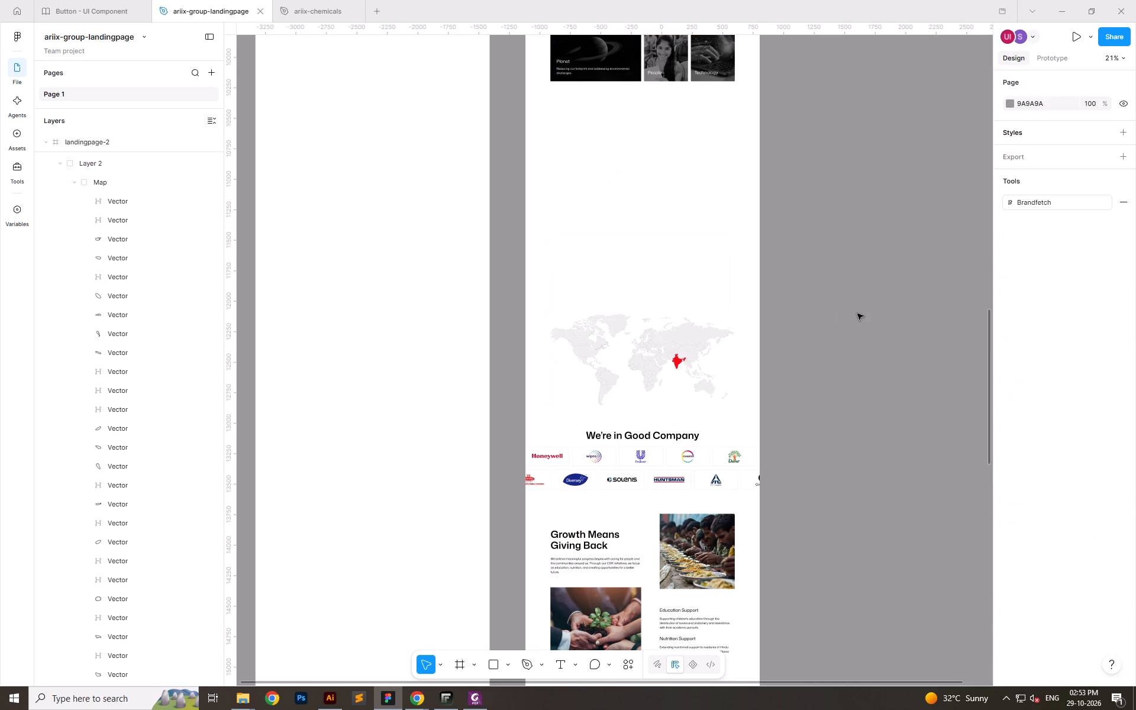